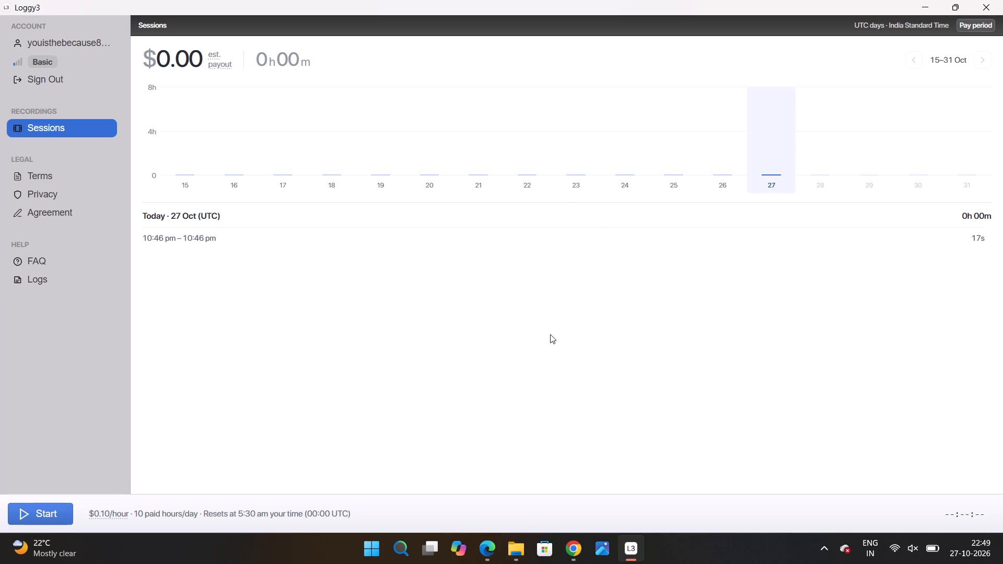
Start the session recording and minimise the Loggy3 window.
{"action": "scroll", "coordinate": [520, 315], "scroll_direction": "down", "scroll_amount": 6}
{"action": "scroll", "coordinate": [351, 244], "scroll_direction": "up", "scroll_amount": 6}
{"action": "left_click", "coordinate": [38, 512]}
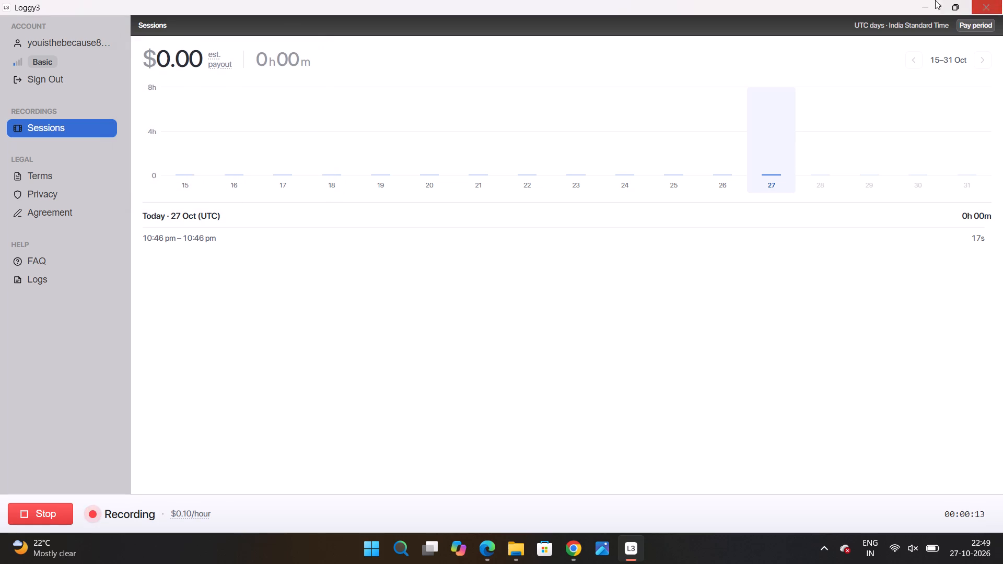
{"action": "left_click", "coordinate": [917, 0]}
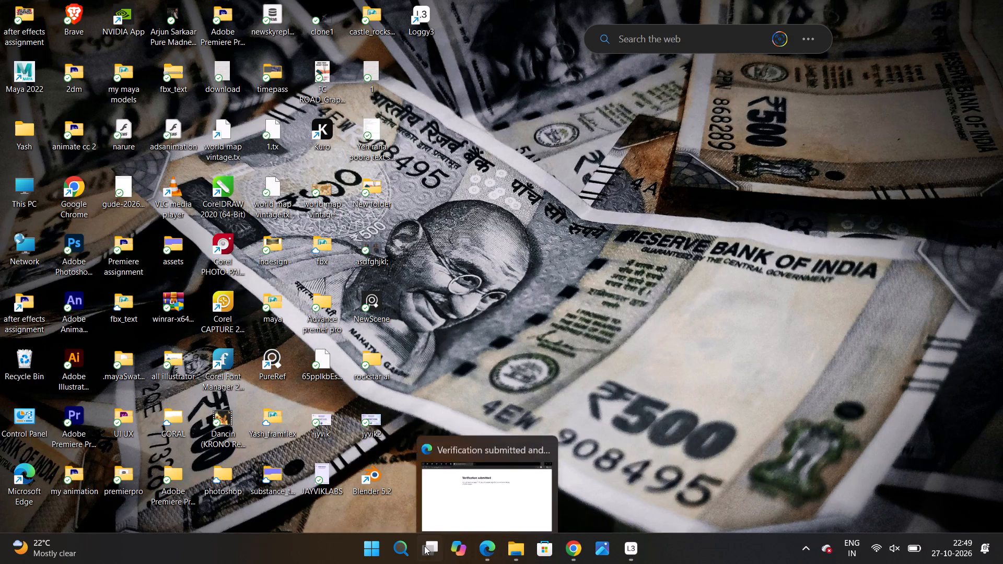
Close the Edge browser window showing the Verification submitted page.
{"action": "left_click", "coordinate": [407, 546]}
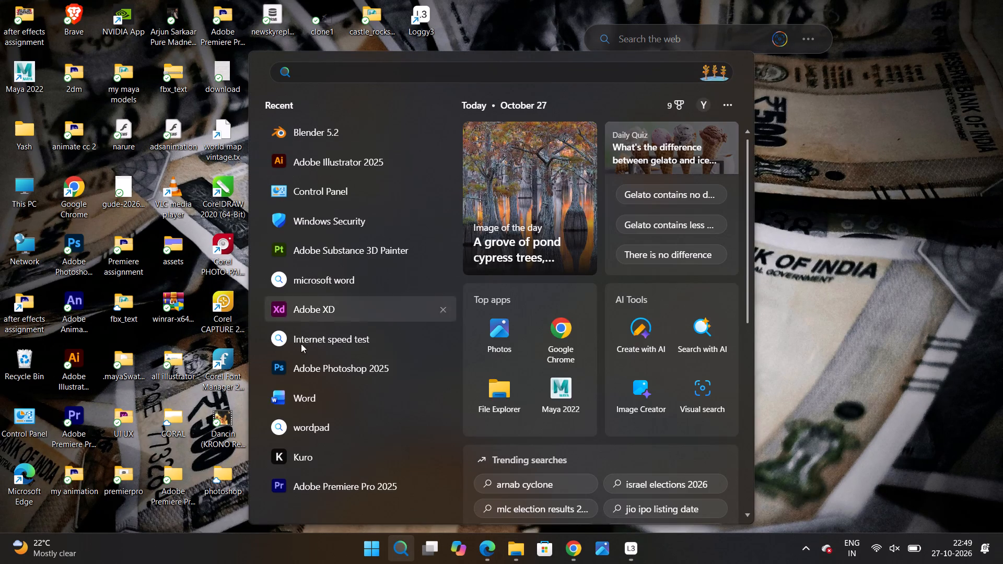
{"action": "left_click", "coordinate": [786, 297]}
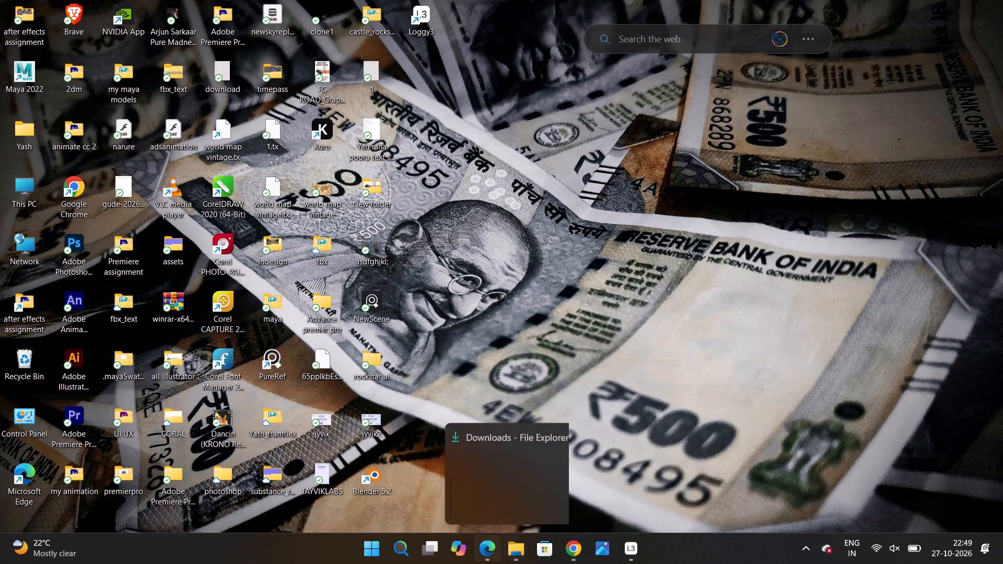
{"action": "left_click", "coordinate": [543, 441]}
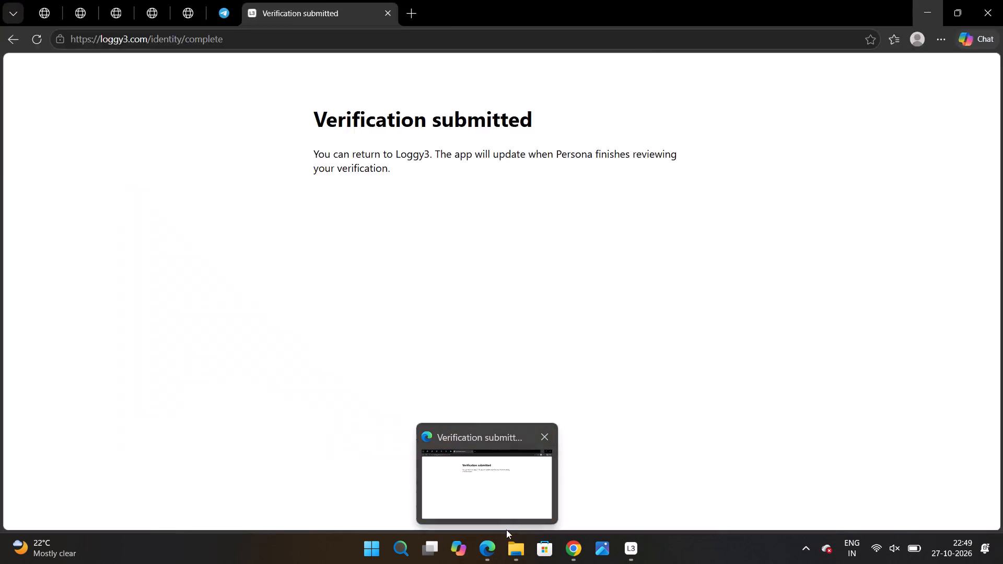
Switch to File Explorer and move the file "latest" from Downloads to the Desktop folder.
{"action": "left_click", "coordinate": [518, 546]}
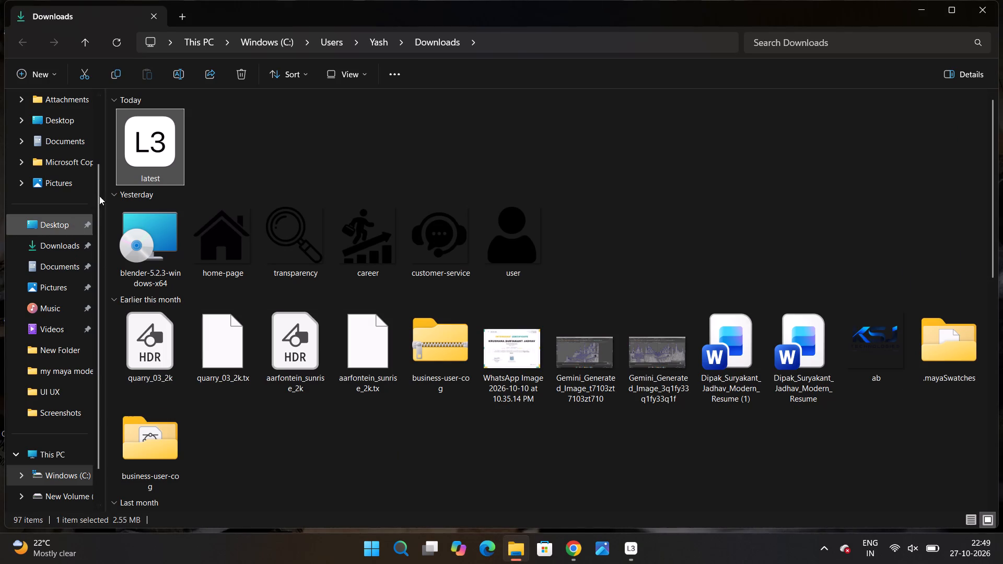
{"action": "left_click_drag", "start_coordinate": [143, 152], "coordinate": [43, 224]}
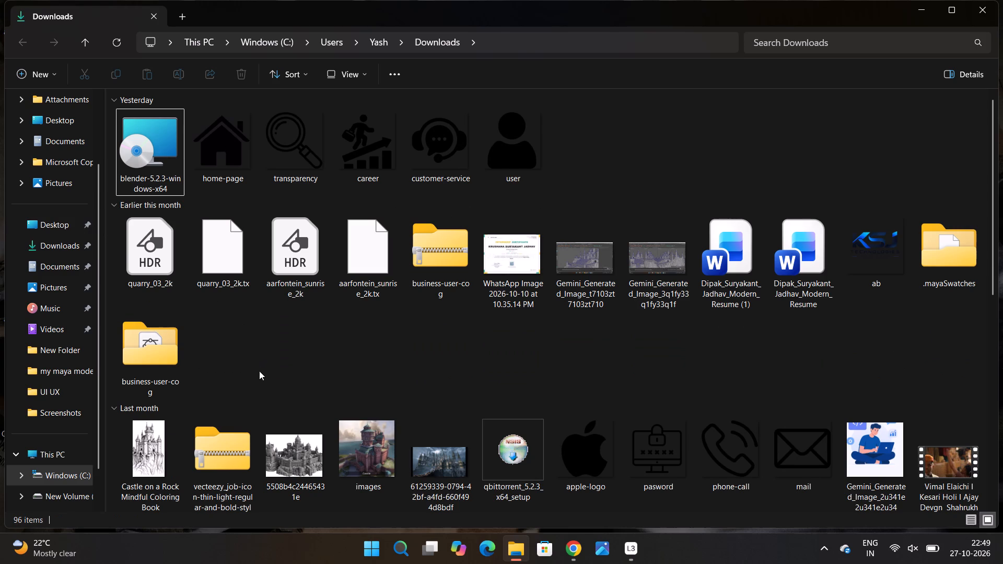
Open the "ksj tech" XD file from the UI UX folder in Adobe XD.
{"action": "double_click", "coordinate": [50, 398]}
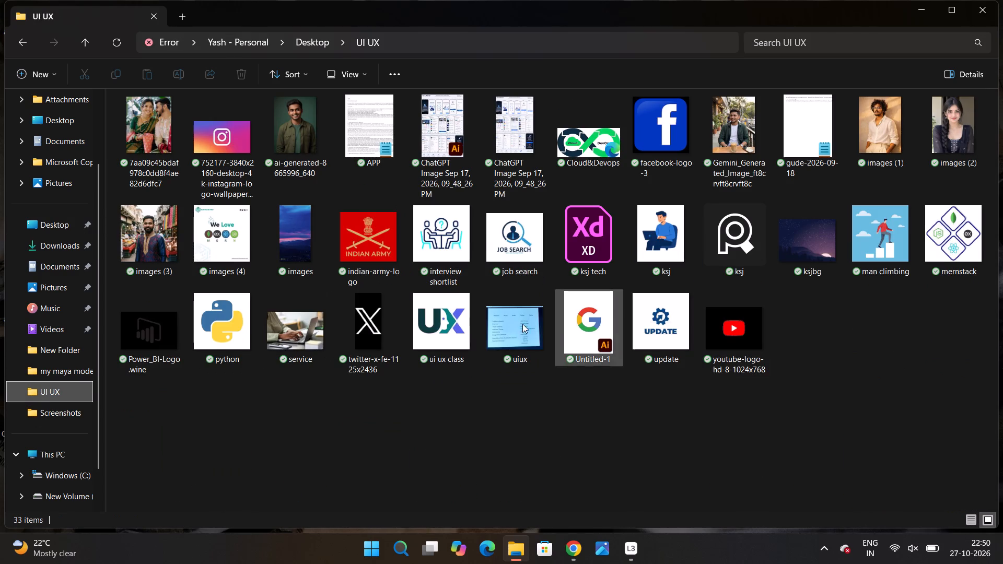
{"action": "double_click", "coordinate": [579, 226]}
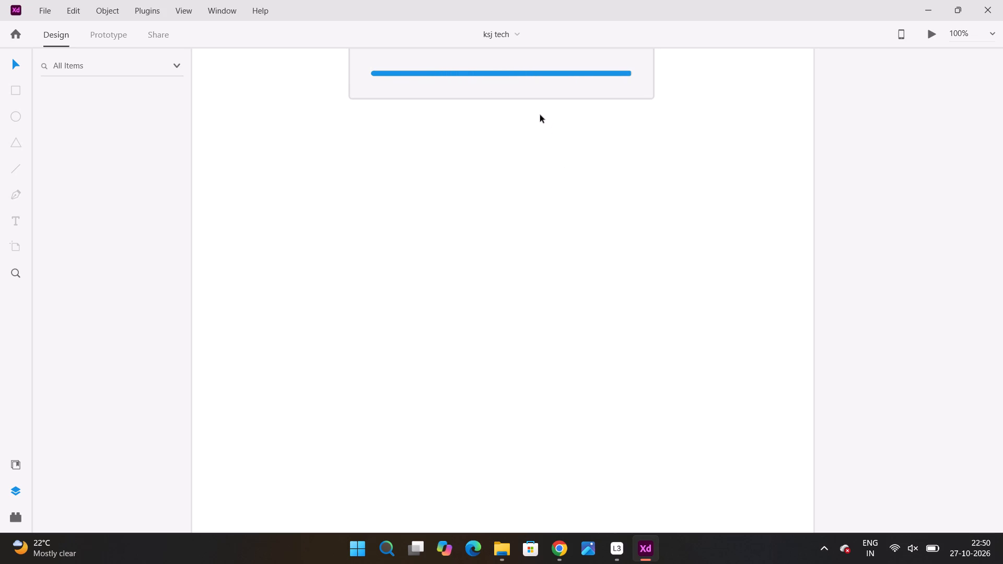
{"action": "scroll", "coordinate": [467, 109], "scroll_direction": "down", "scroll_amount": 6}
{"action": "scroll", "coordinate": [431, 234], "scroll_direction": "down", "scroll_amount": 4}
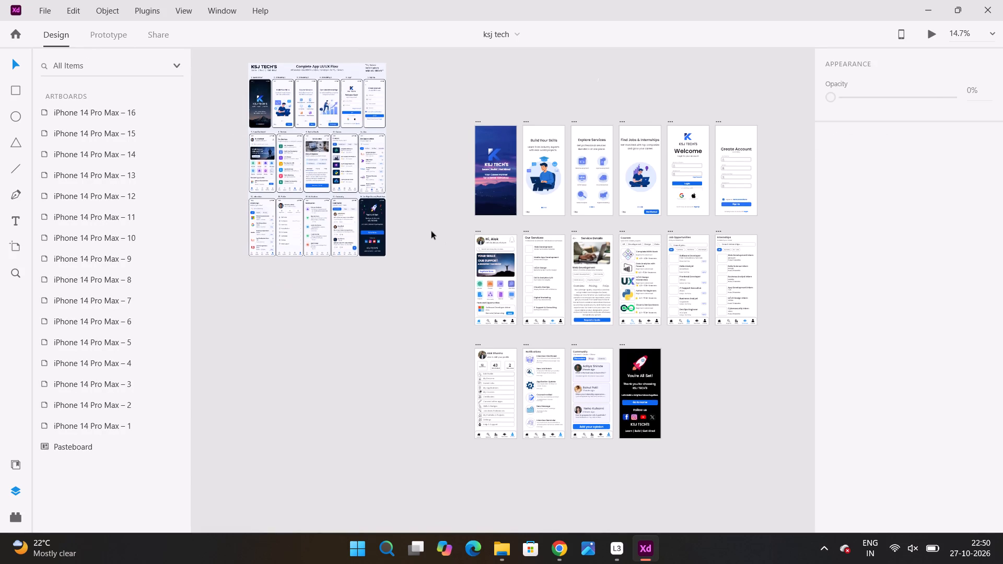
Examine the app screen artboards, especially the empty icon boxes on the Our Services artboard.
{"action": "scroll", "coordinate": [431, 231], "scroll_direction": "up", "scroll_amount": 5}
{"action": "scroll", "coordinate": [370, 215], "scroll_direction": "down", "scroll_amount": 3, "text": "alt"}
{"action": "scroll", "coordinate": [451, 283], "scroll_direction": "up", "scroll_amount": 6, "text": "alt"}
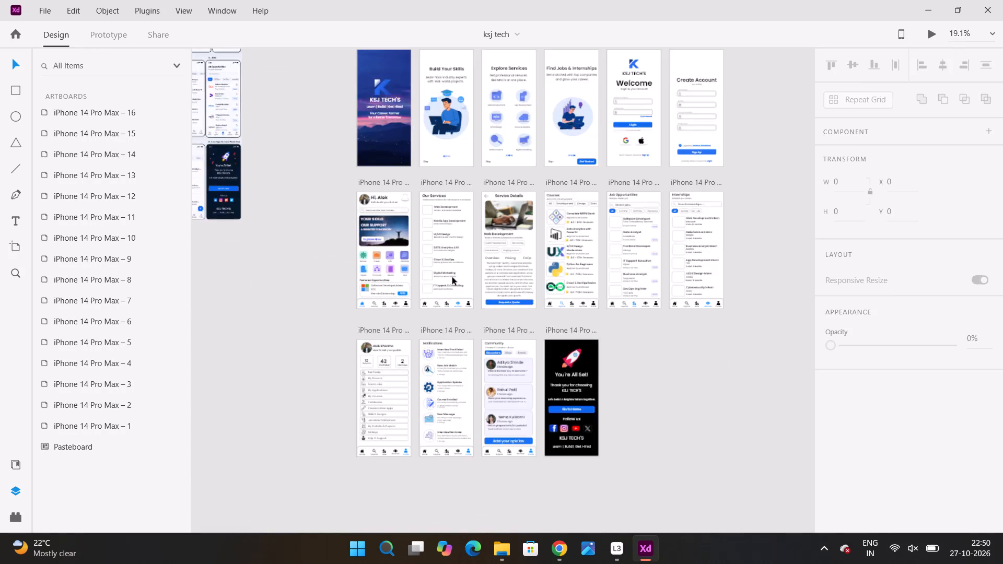
{"action": "scroll", "coordinate": [452, 277], "scroll_direction": "up", "scroll_amount": 1, "text": "alt"}
{"action": "scroll", "coordinate": [442, 248], "scroll_direction": "down", "scroll_amount": 5}
{"action": "scroll", "coordinate": [409, 215], "scroll_direction": "up", "scroll_amount": 11}
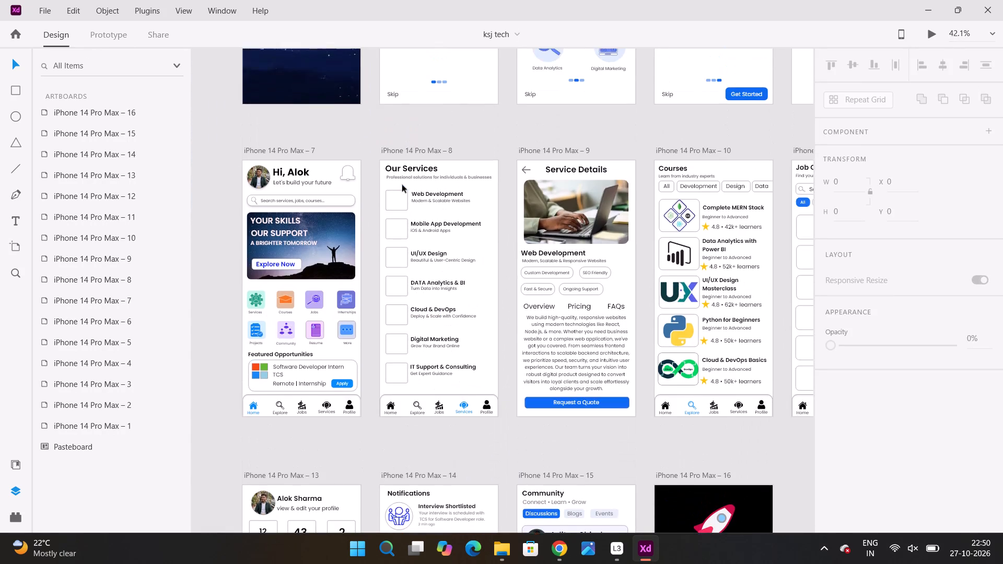
{"action": "scroll", "coordinate": [397, 197], "scroll_direction": "up", "scroll_amount": 5, "text": "alt"}
{"action": "scroll", "coordinate": [399, 196], "scroll_direction": "down", "scroll_amount": 4}
{"action": "scroll", "coordinate": [399, 196], "scroll_direction": "down", "scroll_amount": 2, "text": "alt"}
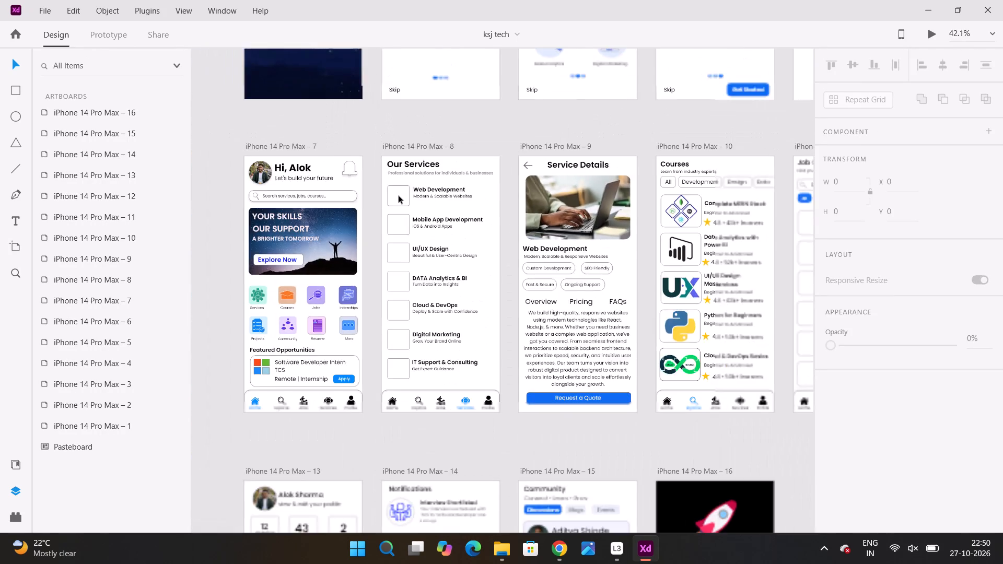
{"action": "scroll", "coordinate": [399, 196], "scroll_direction": "up", "scroll_amount": 4, "text": "alt"}
{"action": "left_click", "coordinate": [403, 183]}
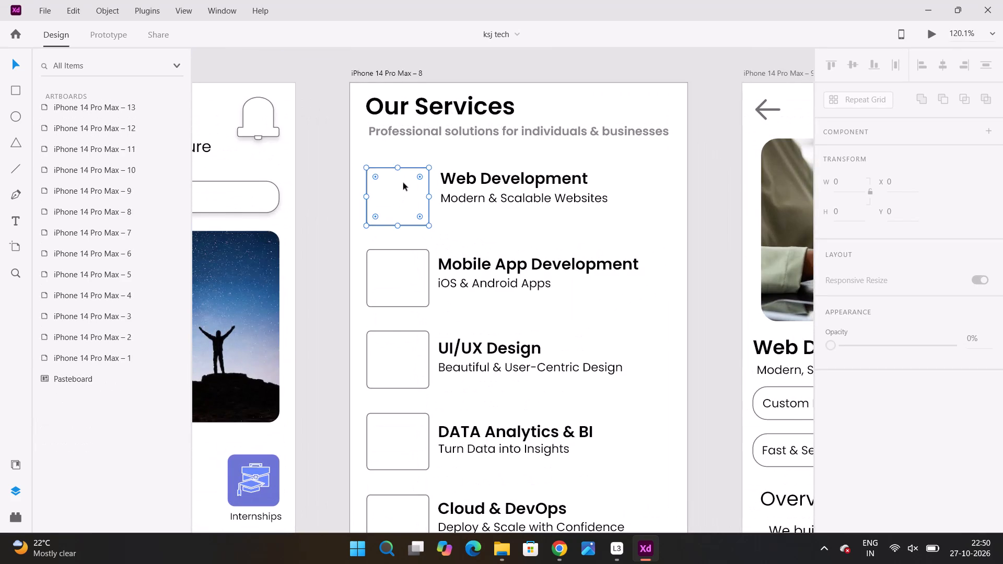
{"action": "scroll", "coordinate": [403, 183], "scroll_direction": "down", "scroll_amount": 3, "text": "alt"}
{"action": "left_click", "coordinate": [549, 197]}
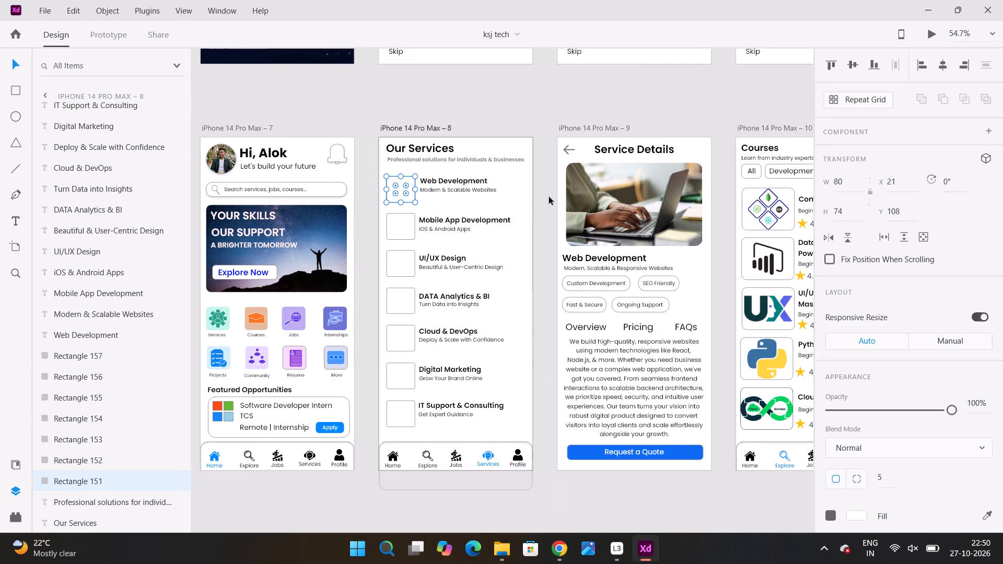
Save the ksj tech document.
{"action": "key", "text": "ctrl+s"}
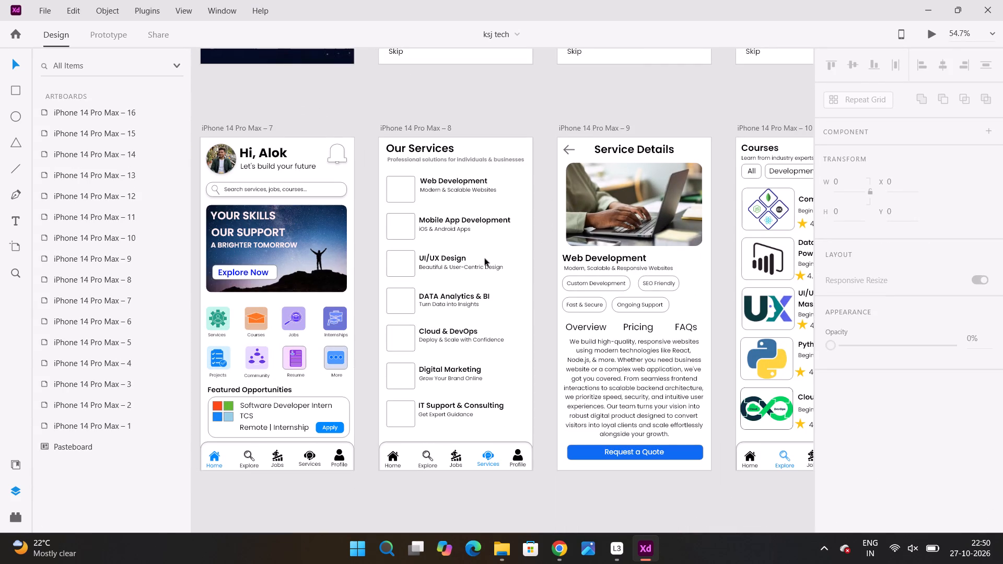
Review all rows of artboards, comparing the home, services, profile and notifications screens.
{"action": "scroll", "coordinate": [515, 286], "scroll_direction": "down", "scroll_amount": 4, "text": "alt"}
{"action": "scroll", "coordinate": [616, 314], "scroll_direction": "up", "scroll_amount": 2, "text": "alt"}
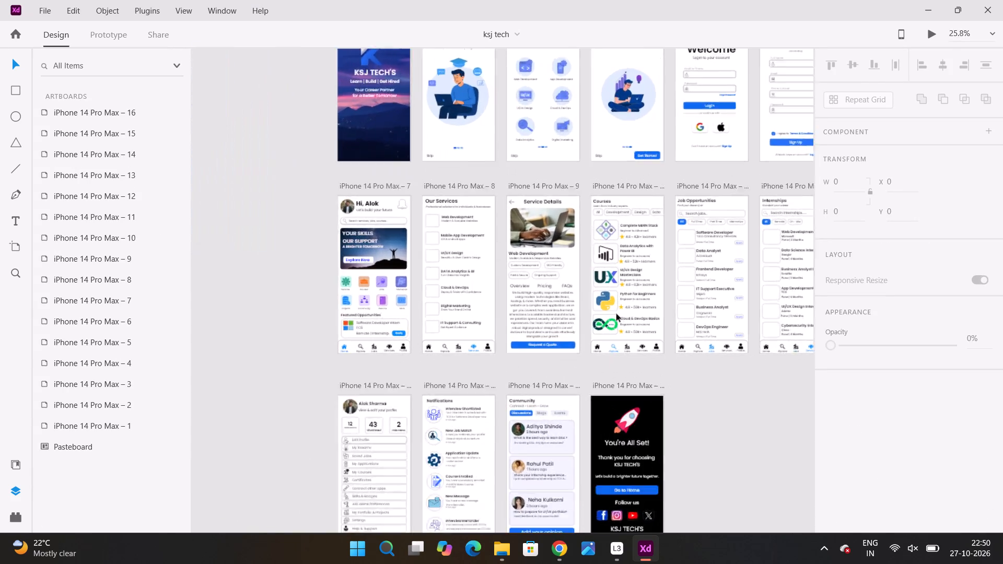
{"action": "scroll", "coordinate": [616, 253], "scroll_direction": "down", "scroll_amount": 3, "text": "alt"}
{"action": "scroll", "coordinate": [558, 263], "scroll_direction": "up", "scroll_amount": 3, "text": "alt"}
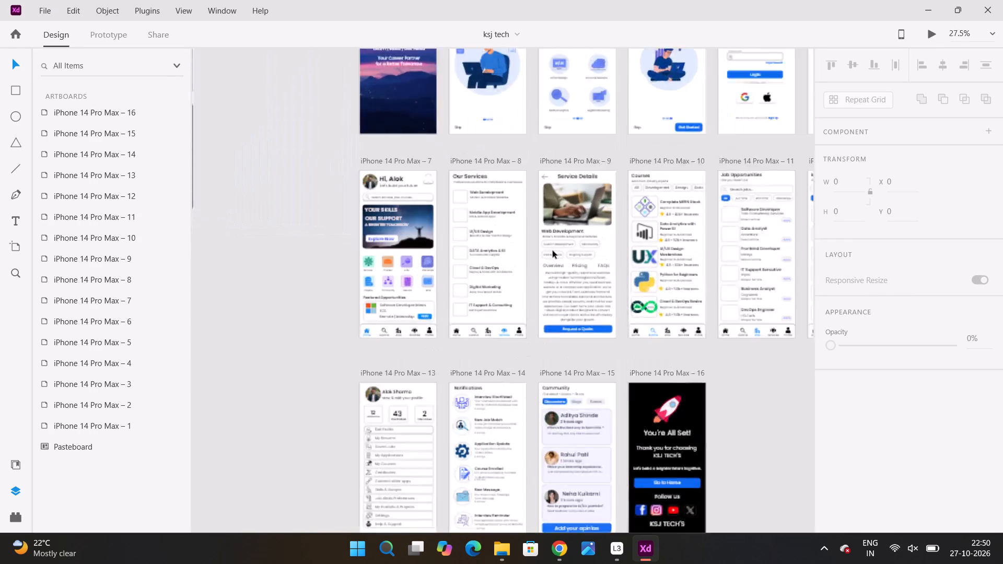
{"action": "scroll", "coordinate": [399, 197], "scroll_direction": "down", "scroll_amount": 5}
{"action": "scroll", "coordinate": [335, 271], "scroll_direction": "up", "scroll_amount": 3, "text": "alt"}
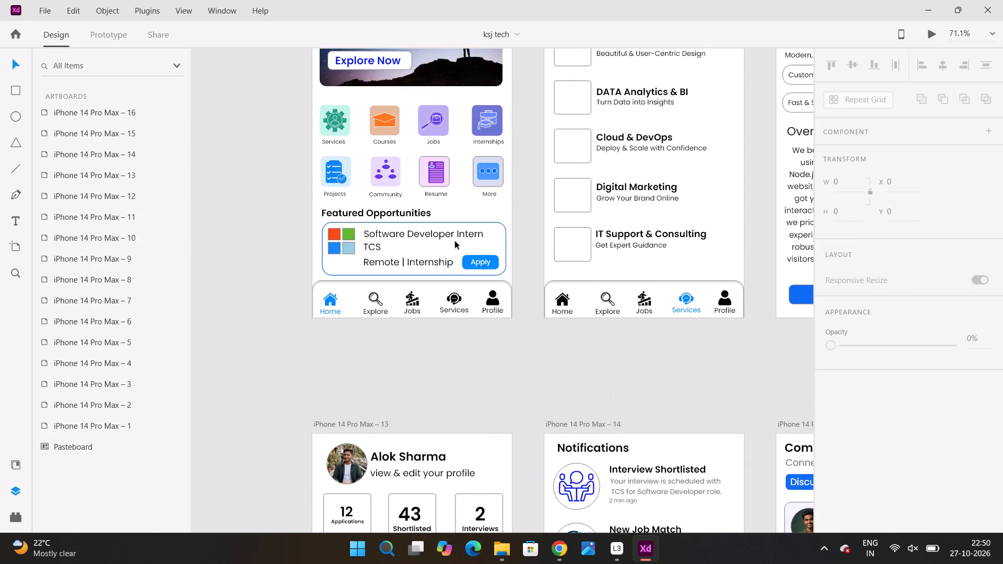
{"action": "scroll", "coordinate": [500, 261], "scroll_direction": "down", "scroll_amount": 2, "text": "alt"}
{"action": "scroll", "coordinate": [492, 274], "scroll_direction": "up", "scroll_amount": 2, "text": "alt"}
{"action": "scroll", "coordinate": [492, 274], "scroll_direction": "down", "scroll_amount": 4, "text": "alt"}
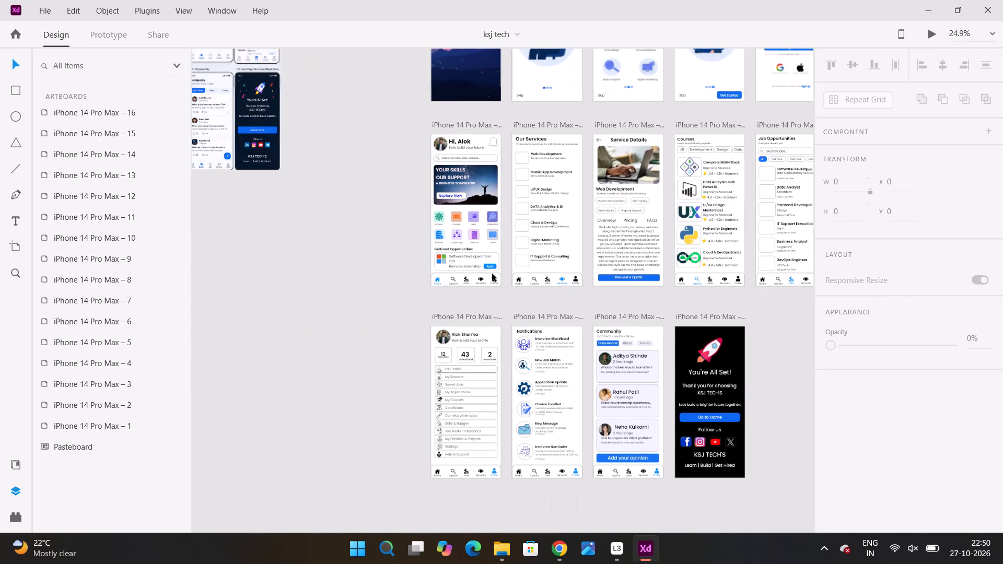
{"action": "scroll", "coordinate": [518, 289], "scroll_direction": "up", "scroll_amount": 1}
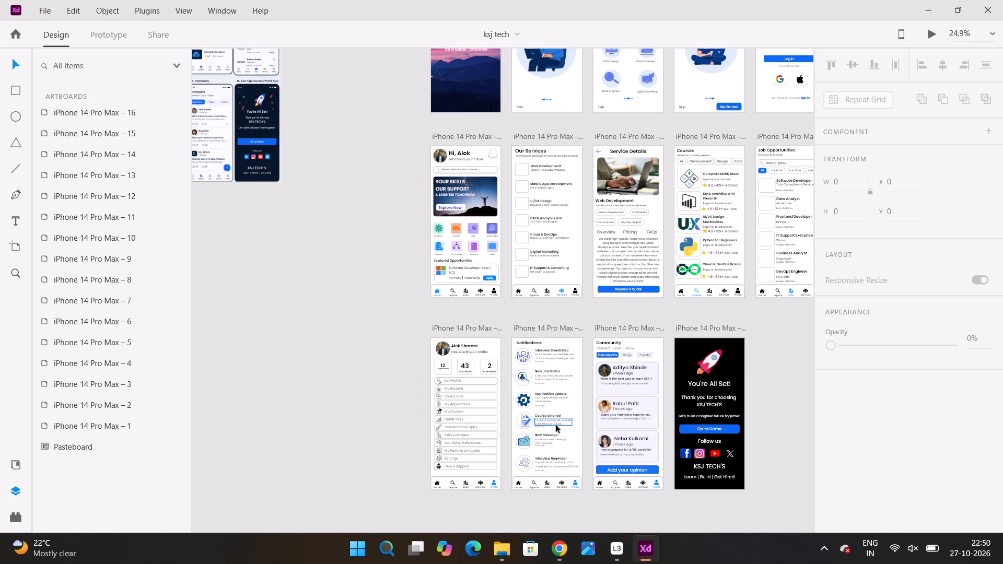
{"action": "scroll", "coordinate": [526, 219], "scroll_direction": "up", "scroll_amount": 3}
{"action": "scroll", "coordinate": [523, 206], "scroll_direction": "up", "scroll_amount": 5, "text": "alt"}
{"action": "scroll", "coordinate": [534, 216], "scroll_direction": "down", "scroll_amount": 1, "text": "alt"}
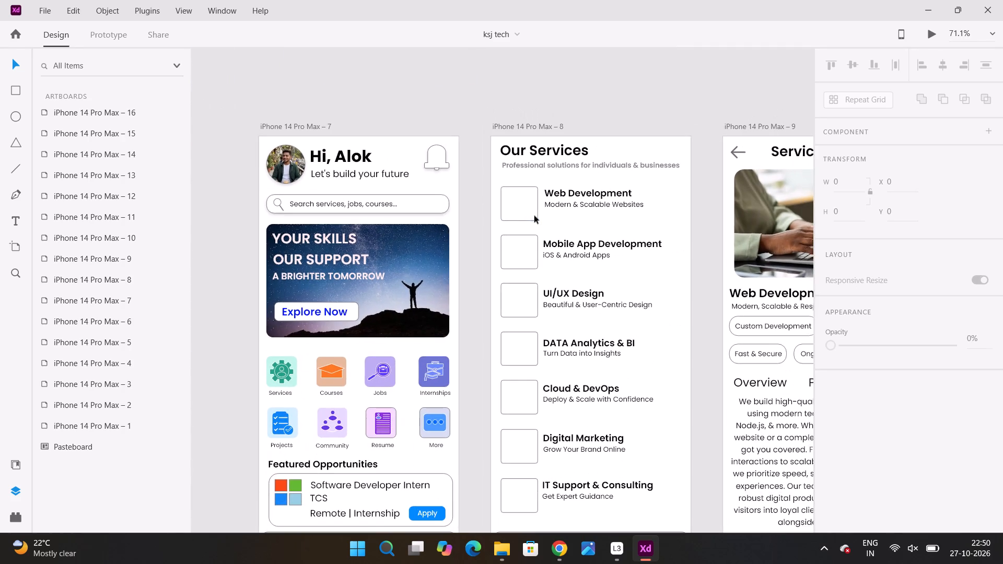
{"action": "scroll", "coordinate": [514, 215], "scroll_direction": "down", "scroll_amount": 5, "text": "alt"}
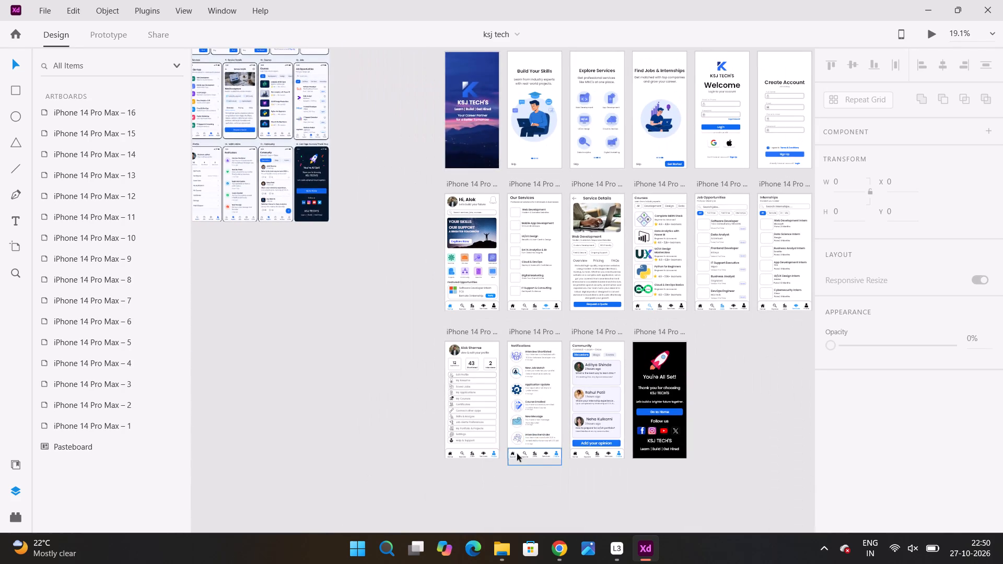
On the profile artboard, turn on the border and turn off the fill of the Help & Support icon.
{"action": "scroll", "coordinate": [517, 454], "scroll_direction": "up", "scroll_amount": 5, "text": "alt"}
{"action": "scroll", "coordinate": [528, 347], "scroll_direction": "up", "scroll_amount": 1}
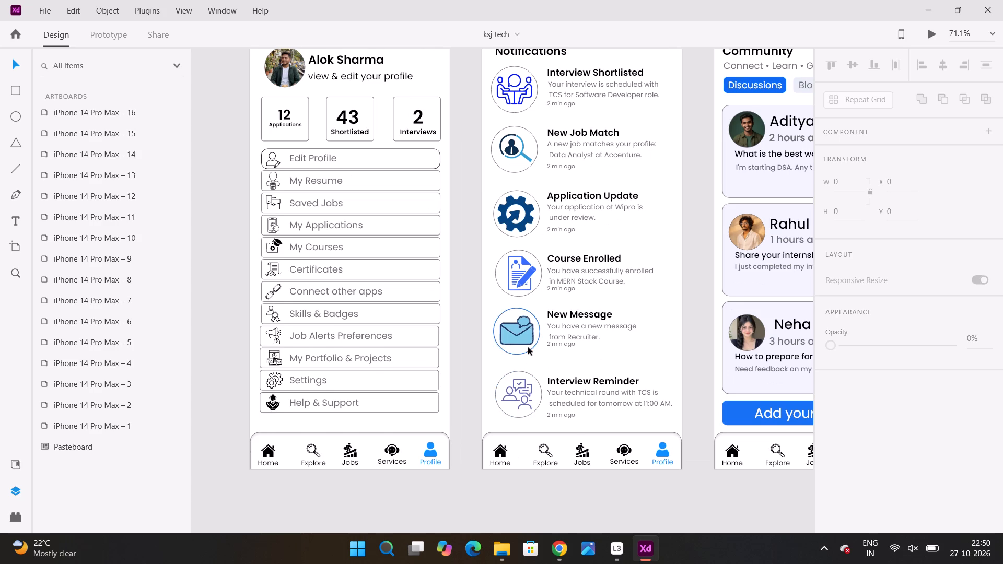
{"action": "scroll", "coordinate": [528, 347], "scroll_direction": "up", "scroll_amount": 3}
{"action": "scroll", "coordinate": [528, 347], "scroll_direction": "down", "scroll_amount": 5}
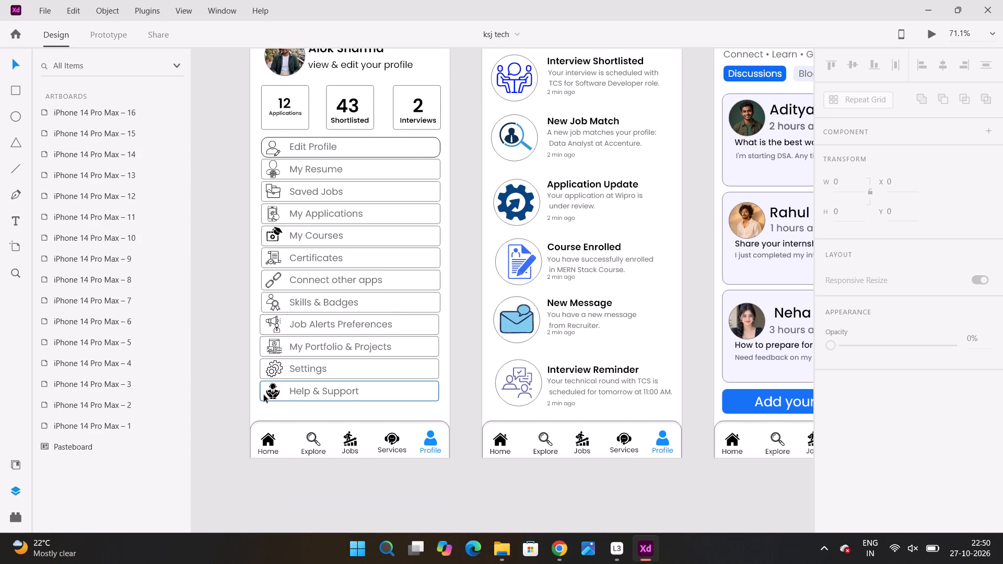
{"action": "scroll", "coordinate": [266, 393], "scroll_direction": "down", "scroll_amount": 1, "text": "alt"}
{"action": "scroll", "coordinate": [212, 314], "scroll_direction": "up", "scroll_amount": 2, "text": "alt"}
{"action": "scroll", "coordinate": [290, 252], "scroll_direction": "down", "scroll_amount": 5}
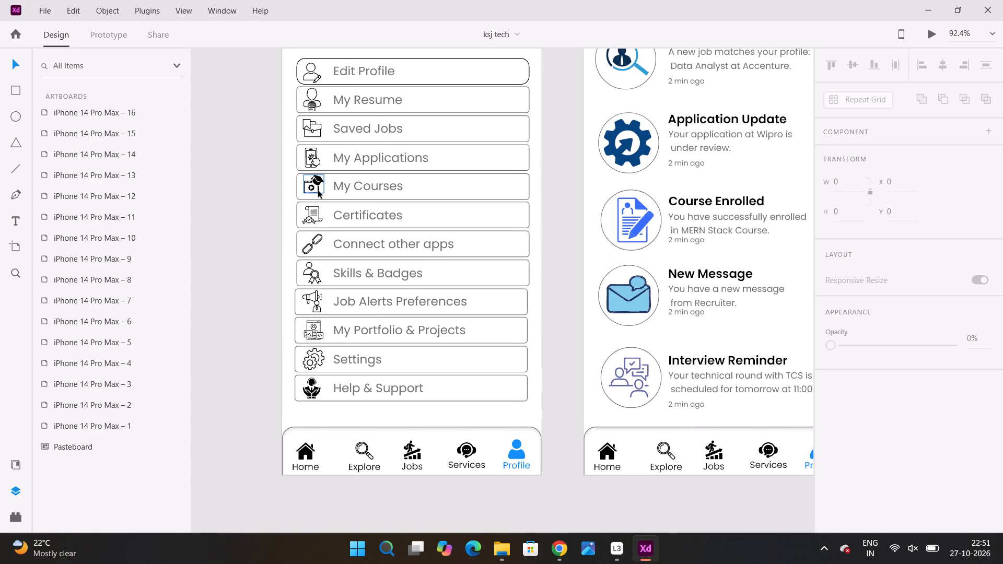
{"action": "left_click", "coordinate": [312, 389]}
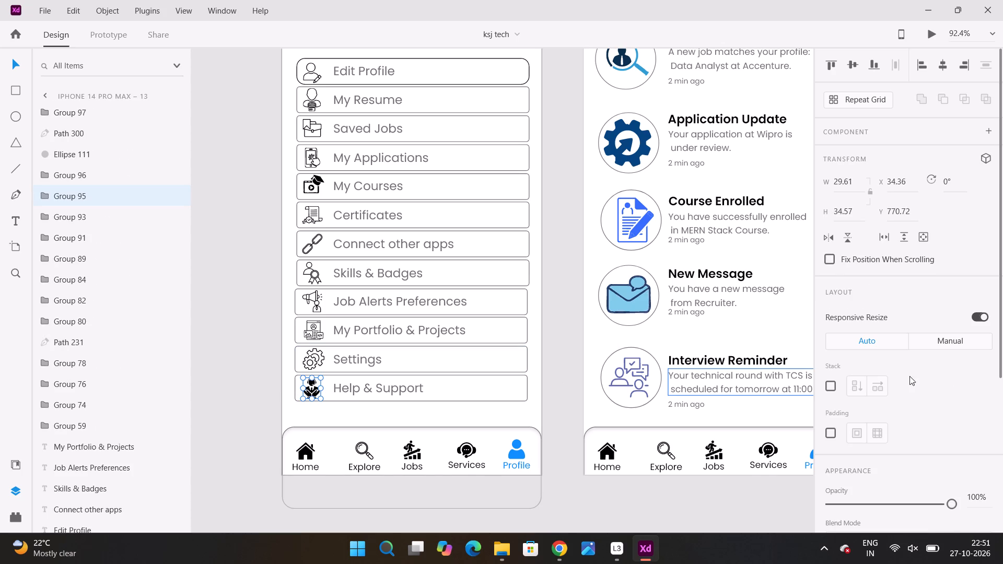
{"action": "scroll", "coordinate": [923, 381], "scroll_direction": "down", "scroll_amount": 5}
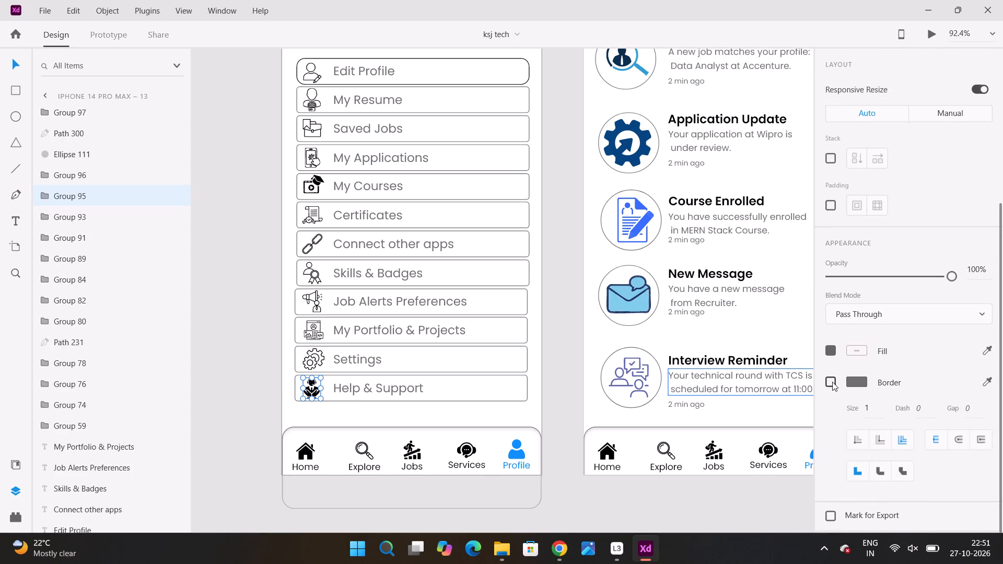
{"action": "left_click", "coordinate": [832, 382]}
{"action": "left_click", "coordinate": [833, 348]}
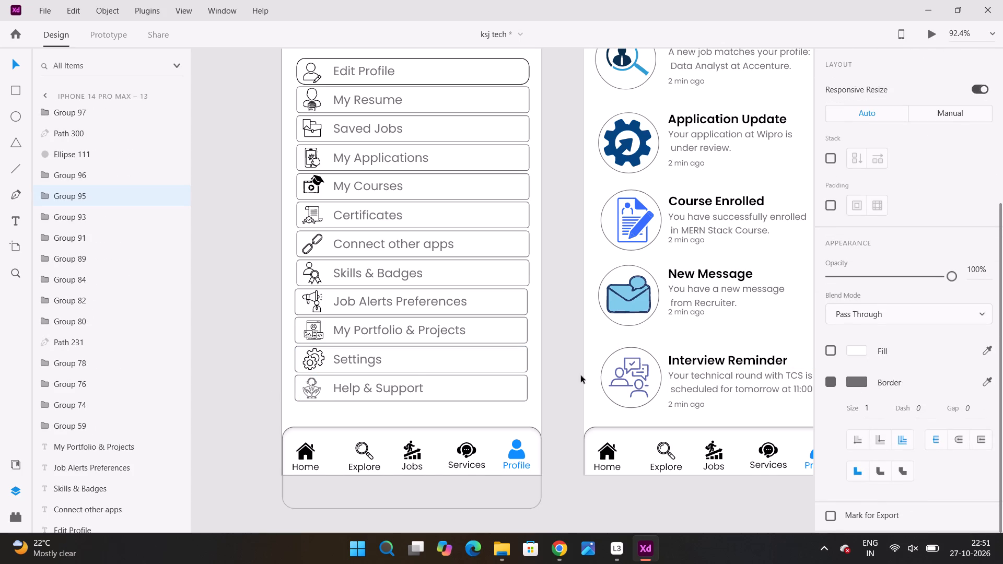
{"action": "left_click", "coordinate": [290, 309]}
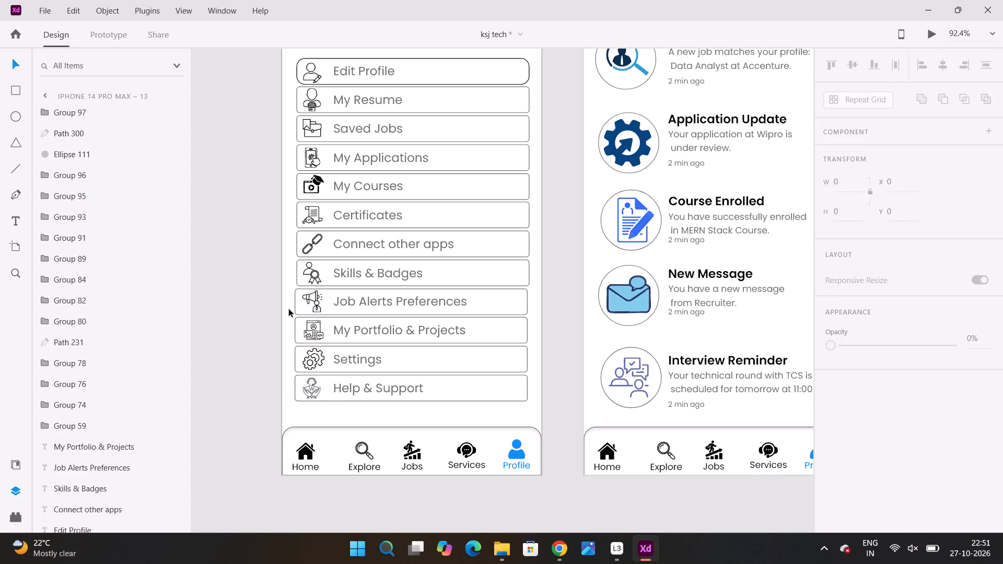
Save the document with the changed Help & Support icon.
{"action": "key", "text": "ctrl+s"}
{"action": "key", "text": "ctrl+s"}
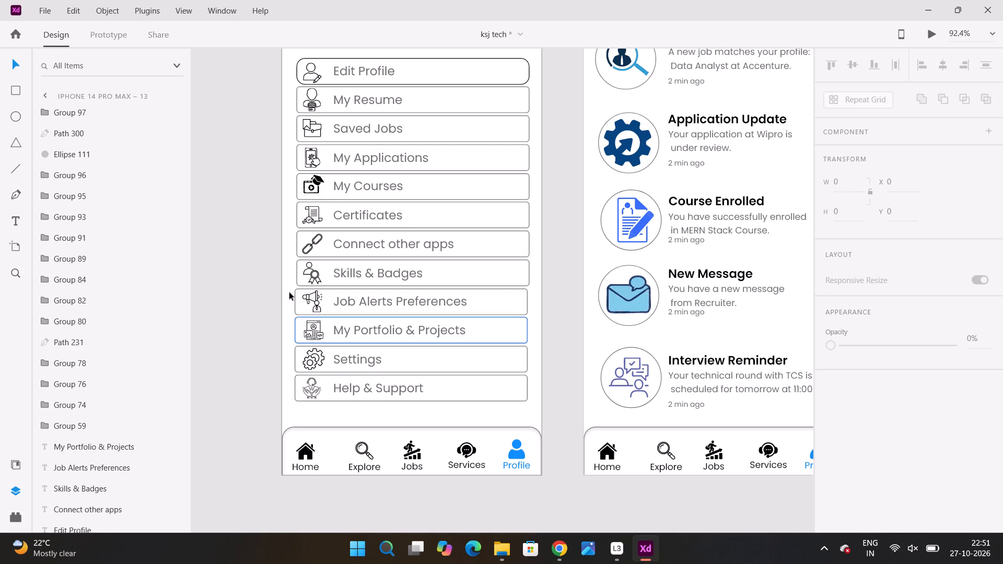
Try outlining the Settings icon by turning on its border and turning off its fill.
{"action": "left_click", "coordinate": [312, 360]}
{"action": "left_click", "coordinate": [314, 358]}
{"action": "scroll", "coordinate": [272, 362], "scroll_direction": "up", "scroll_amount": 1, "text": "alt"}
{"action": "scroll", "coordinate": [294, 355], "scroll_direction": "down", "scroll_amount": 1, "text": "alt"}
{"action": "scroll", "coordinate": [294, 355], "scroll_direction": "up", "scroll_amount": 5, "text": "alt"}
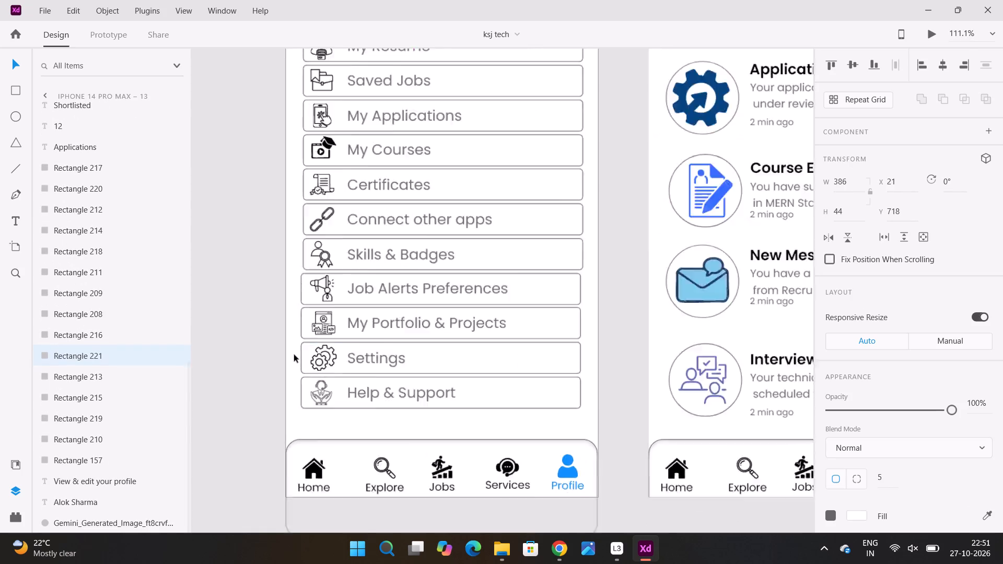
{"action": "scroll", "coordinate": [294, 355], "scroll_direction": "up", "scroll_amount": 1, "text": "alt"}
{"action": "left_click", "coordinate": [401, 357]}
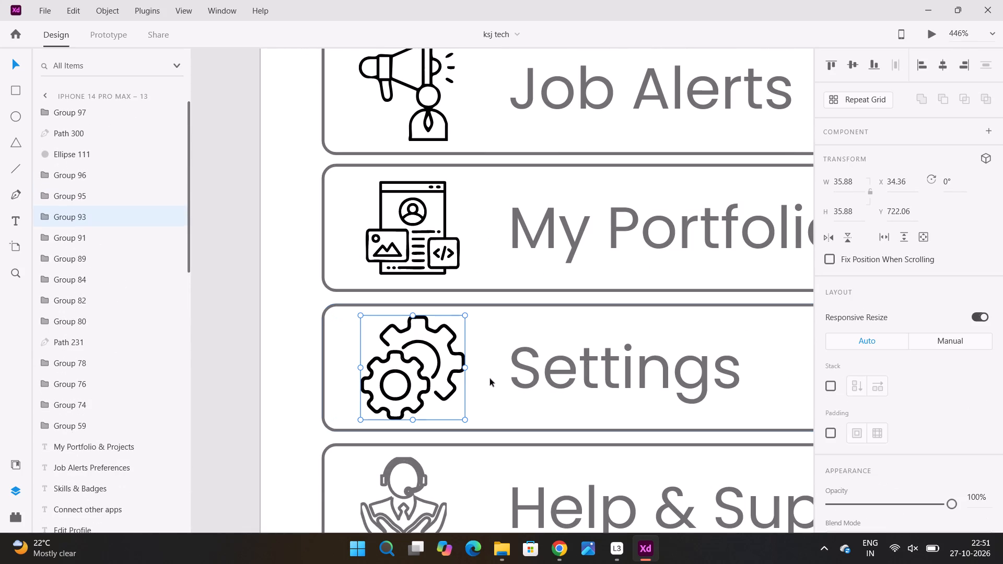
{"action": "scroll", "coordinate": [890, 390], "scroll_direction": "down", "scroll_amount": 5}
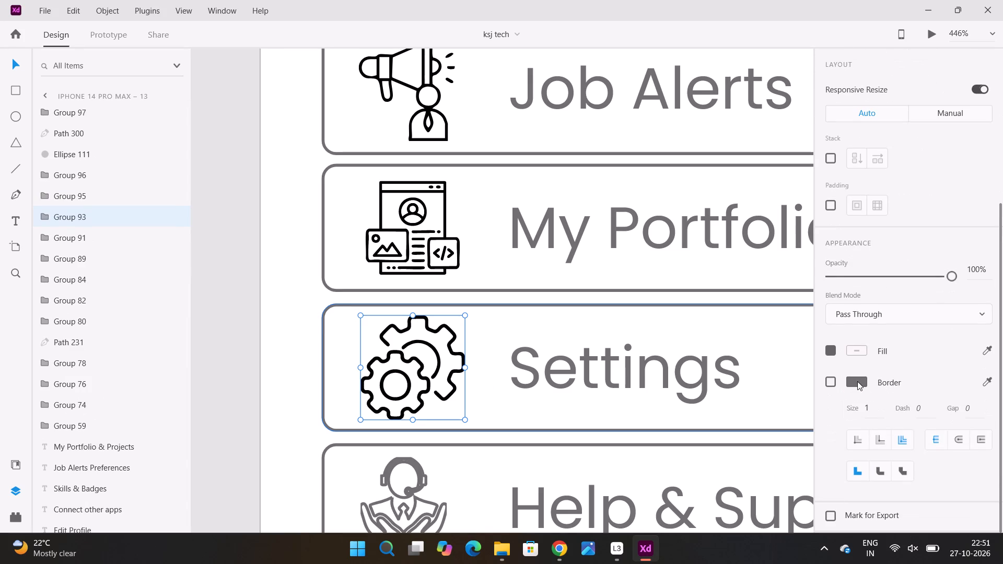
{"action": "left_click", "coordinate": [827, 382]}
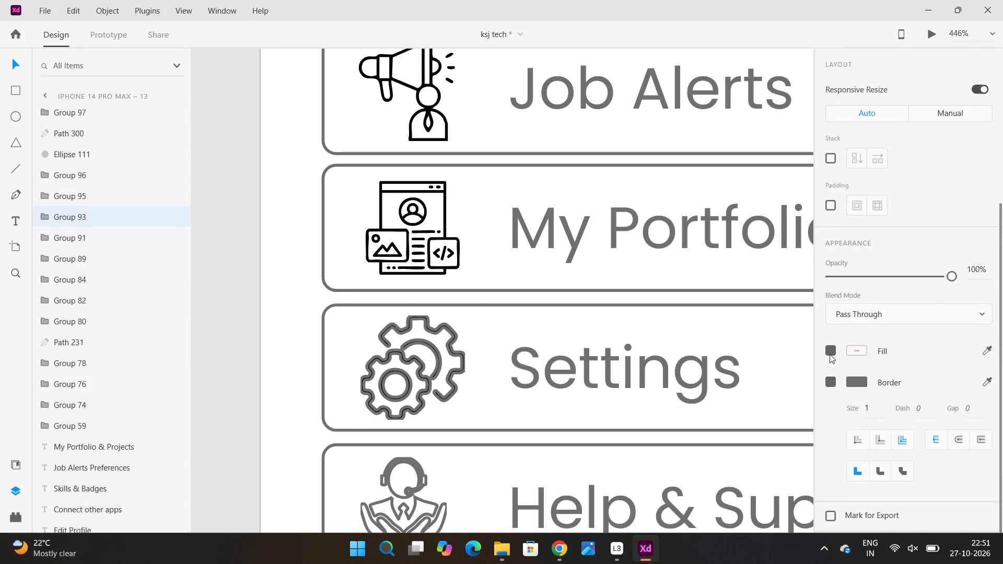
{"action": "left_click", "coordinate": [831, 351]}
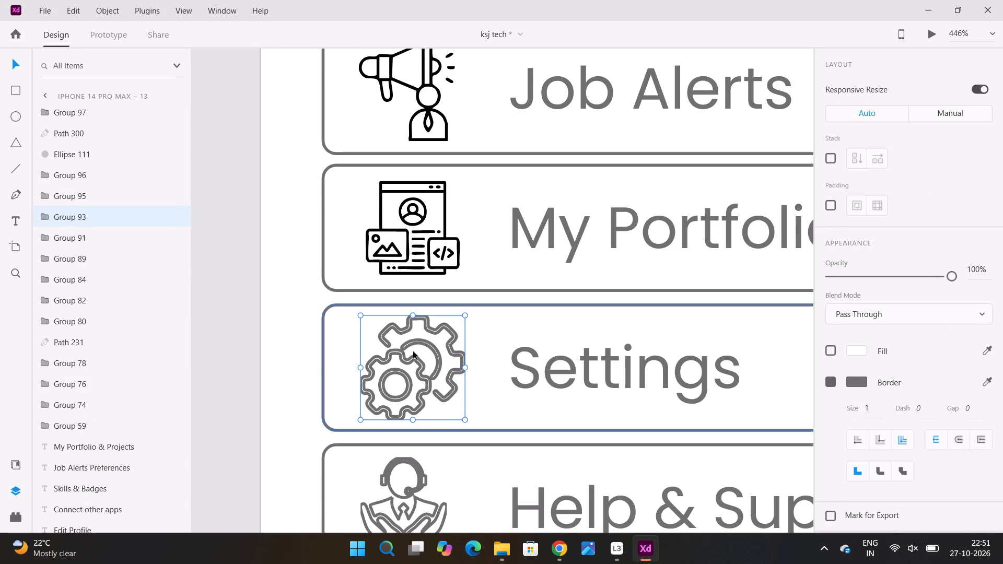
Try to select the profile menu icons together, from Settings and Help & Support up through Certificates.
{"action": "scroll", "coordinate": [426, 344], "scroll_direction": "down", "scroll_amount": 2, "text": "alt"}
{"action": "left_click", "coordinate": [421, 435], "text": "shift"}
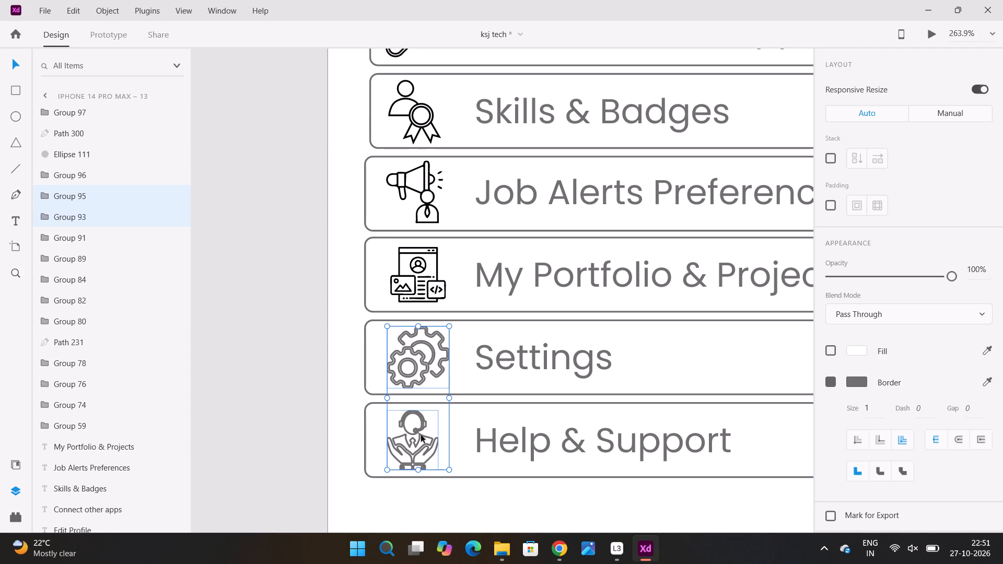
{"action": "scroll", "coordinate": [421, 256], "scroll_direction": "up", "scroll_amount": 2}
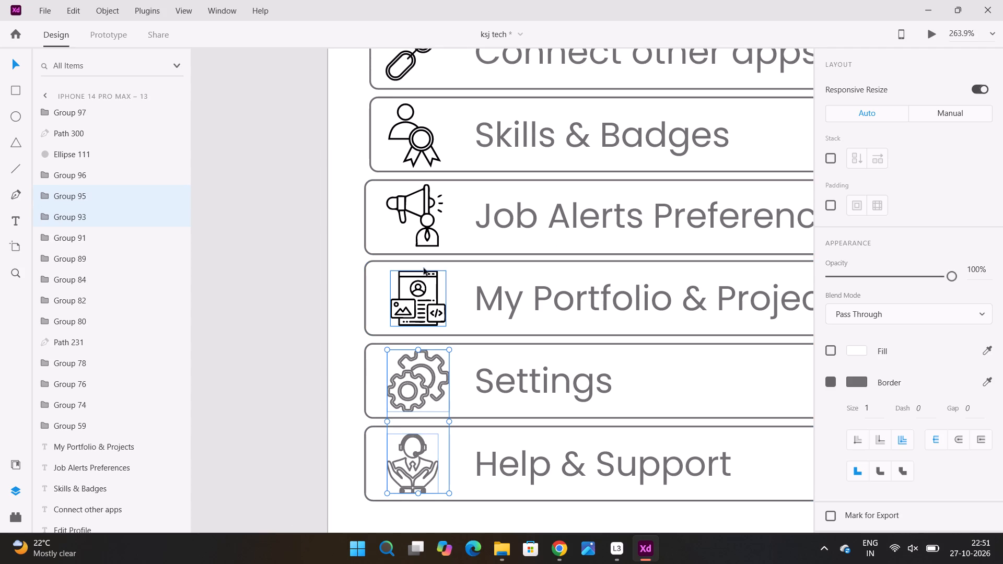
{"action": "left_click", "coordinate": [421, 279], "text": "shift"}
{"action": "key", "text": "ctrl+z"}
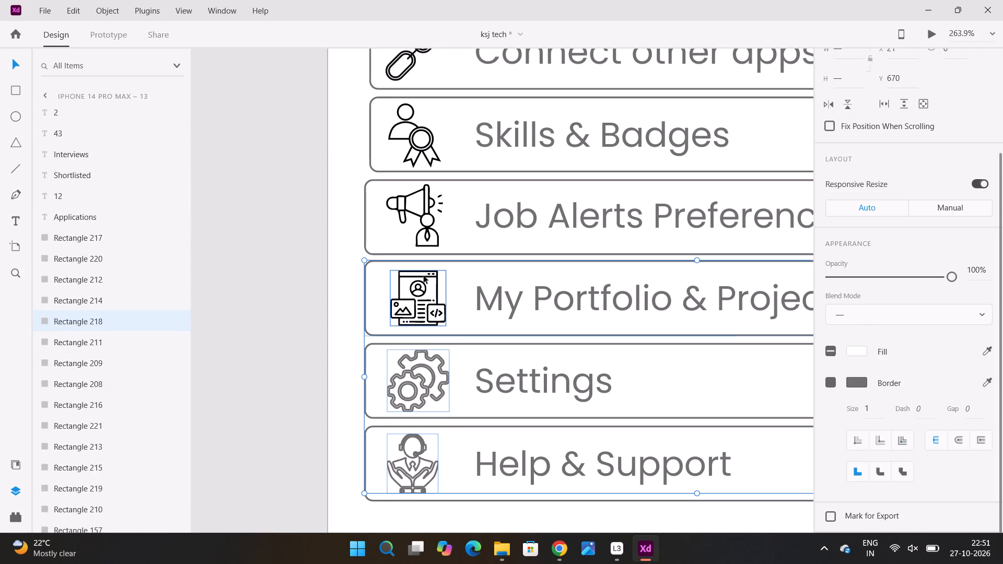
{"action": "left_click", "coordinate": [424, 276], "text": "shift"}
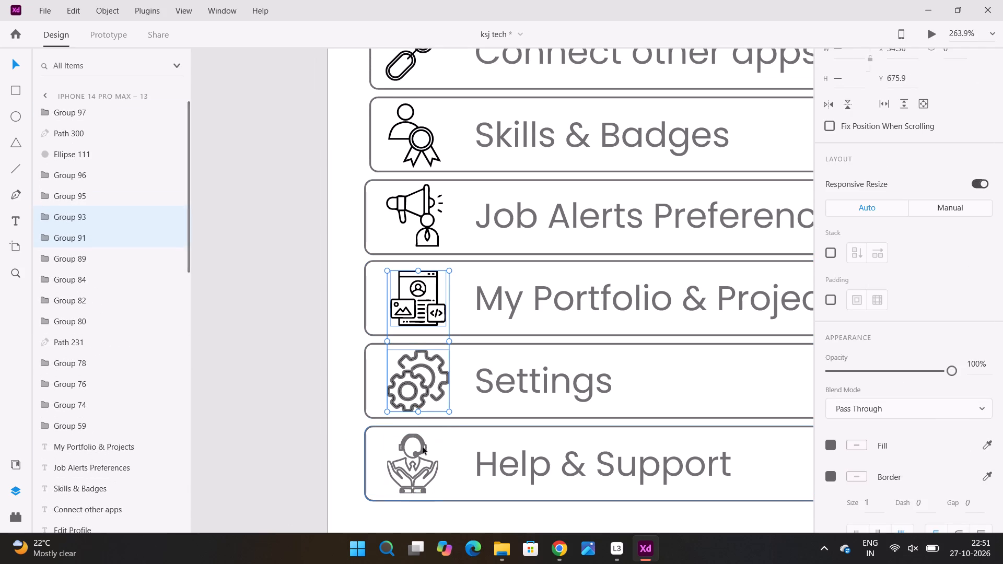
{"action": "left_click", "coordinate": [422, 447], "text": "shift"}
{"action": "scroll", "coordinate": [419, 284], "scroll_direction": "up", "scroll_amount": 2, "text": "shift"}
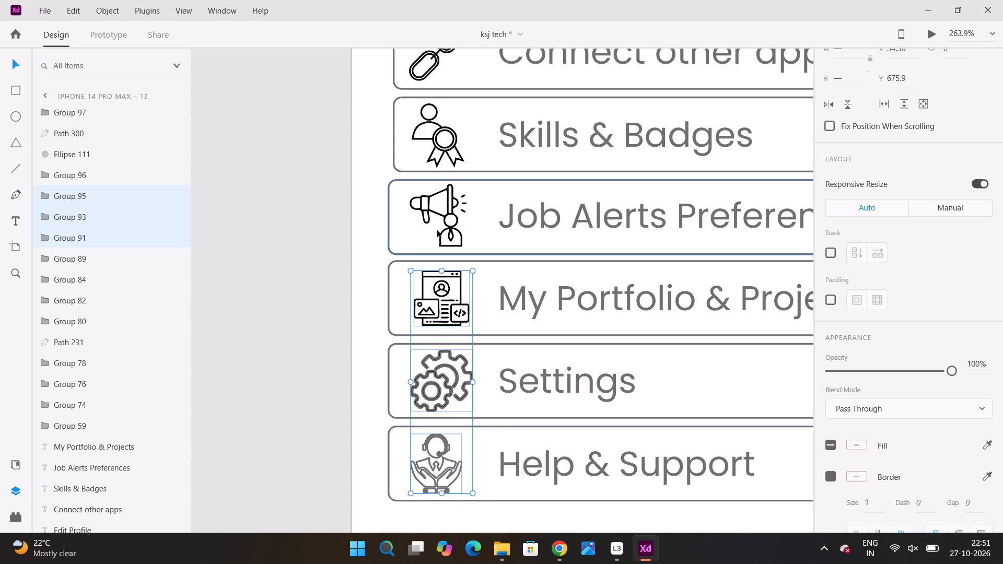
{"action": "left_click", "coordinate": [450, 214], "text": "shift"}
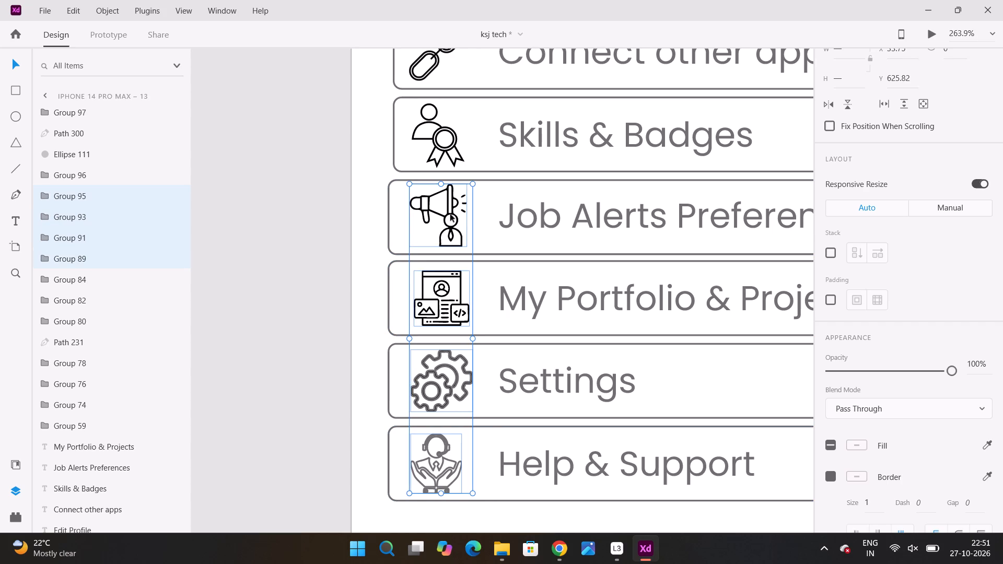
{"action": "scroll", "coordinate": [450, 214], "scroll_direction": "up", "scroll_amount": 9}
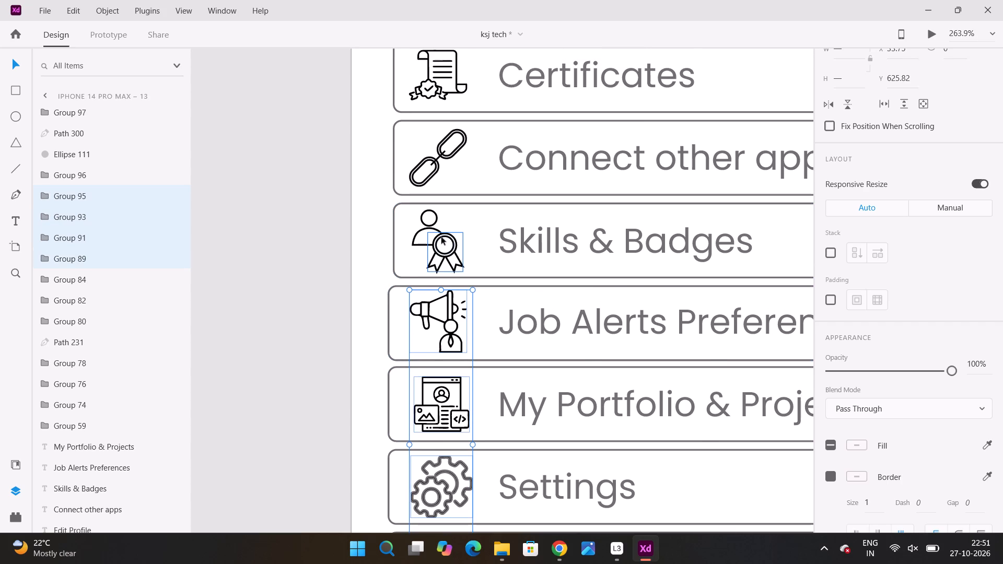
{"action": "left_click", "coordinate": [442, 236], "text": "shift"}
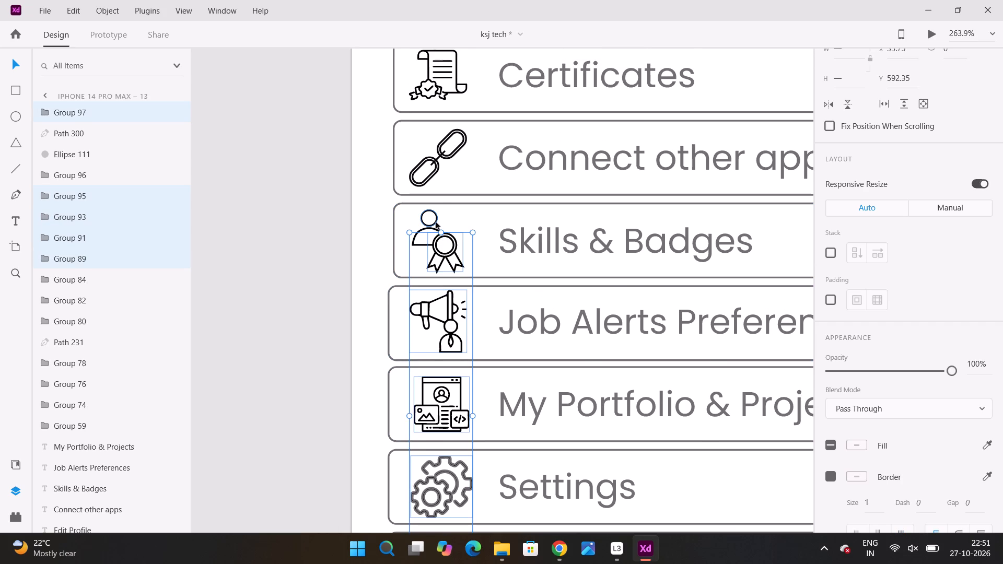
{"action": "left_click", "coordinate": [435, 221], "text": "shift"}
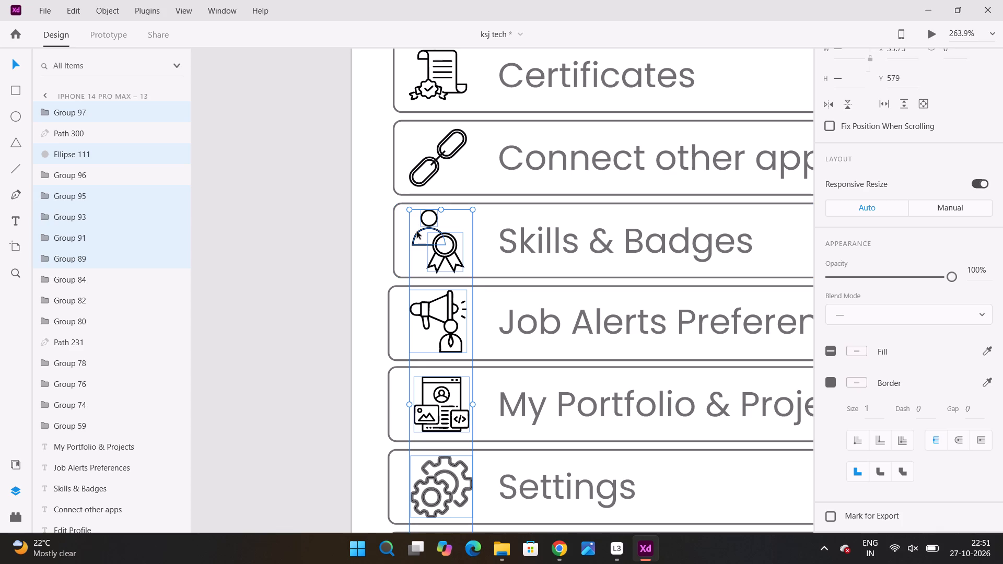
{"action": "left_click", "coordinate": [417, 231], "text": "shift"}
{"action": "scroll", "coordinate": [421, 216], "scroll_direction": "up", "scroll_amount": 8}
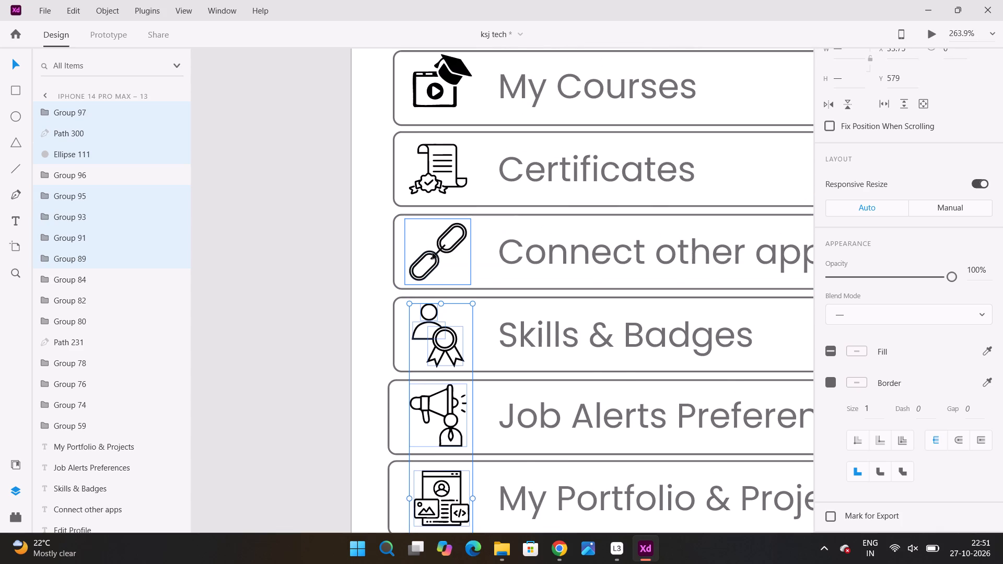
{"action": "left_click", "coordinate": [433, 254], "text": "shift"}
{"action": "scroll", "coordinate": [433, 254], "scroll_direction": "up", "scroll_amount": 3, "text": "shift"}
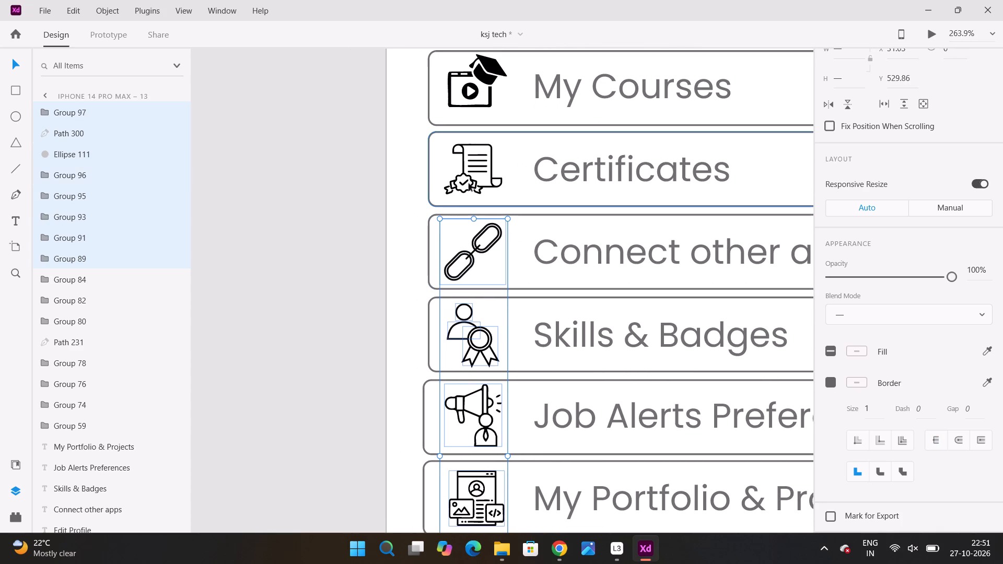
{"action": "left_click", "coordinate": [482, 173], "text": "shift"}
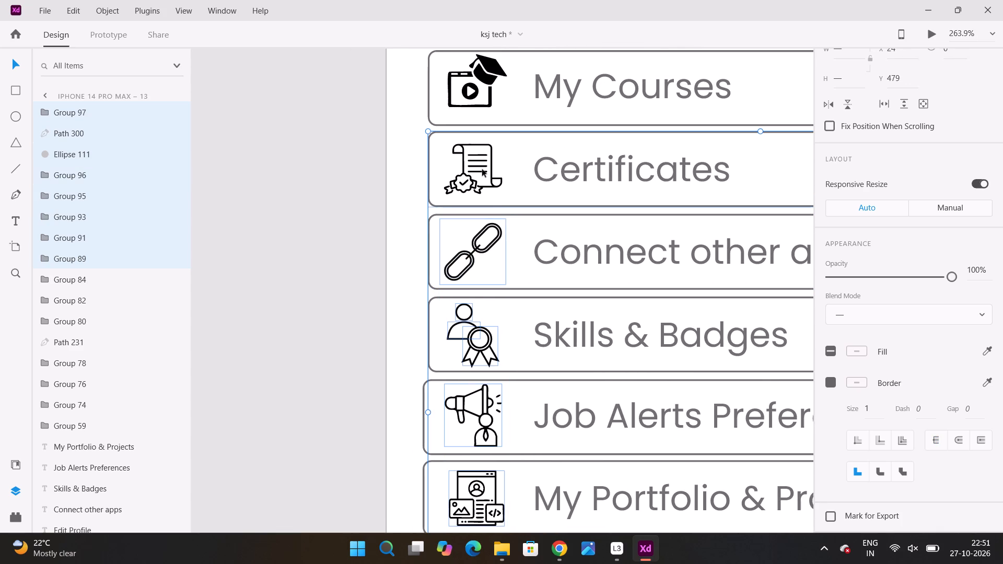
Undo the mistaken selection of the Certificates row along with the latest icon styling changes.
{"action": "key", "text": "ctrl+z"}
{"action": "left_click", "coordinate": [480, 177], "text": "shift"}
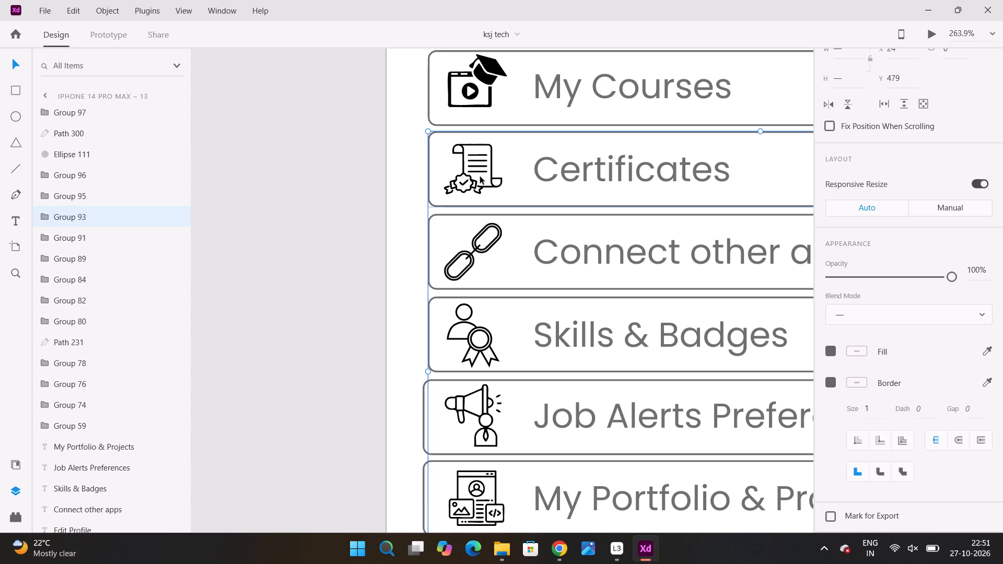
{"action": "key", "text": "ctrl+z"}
Turn off the fill of the Help & Support icon.
{"action": "scroll", "coordinate": [470, 327], "scroll_direction": "down", "scroll_amount": 6}
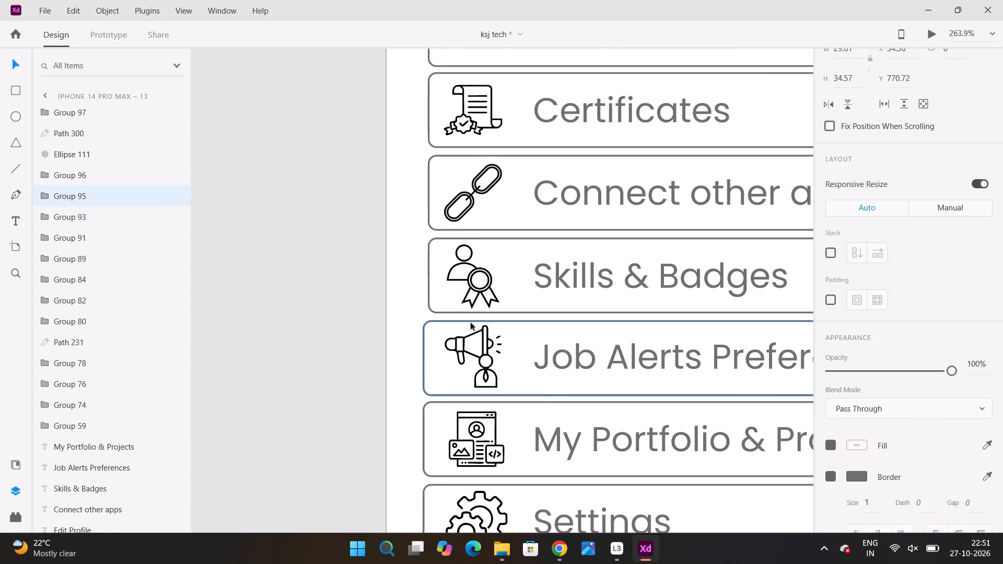
{"action": "scroll", "coordinate": [471, 323], "scroll_direction": "down", "scroll_amount": 18}
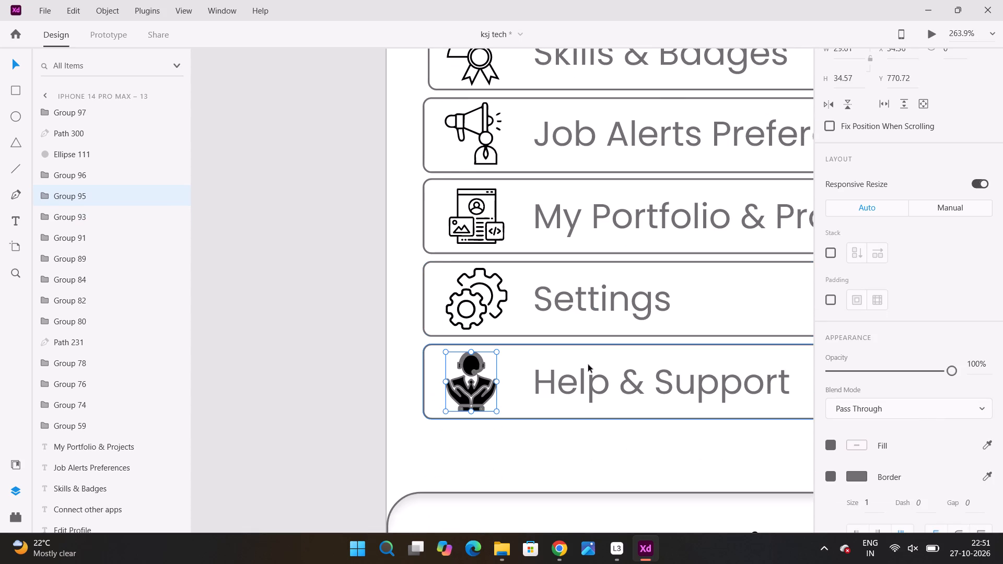
{"action": "scroll", "coordinate": [815, 358], "scroll_direction": "down", "scroll_amount": 3}
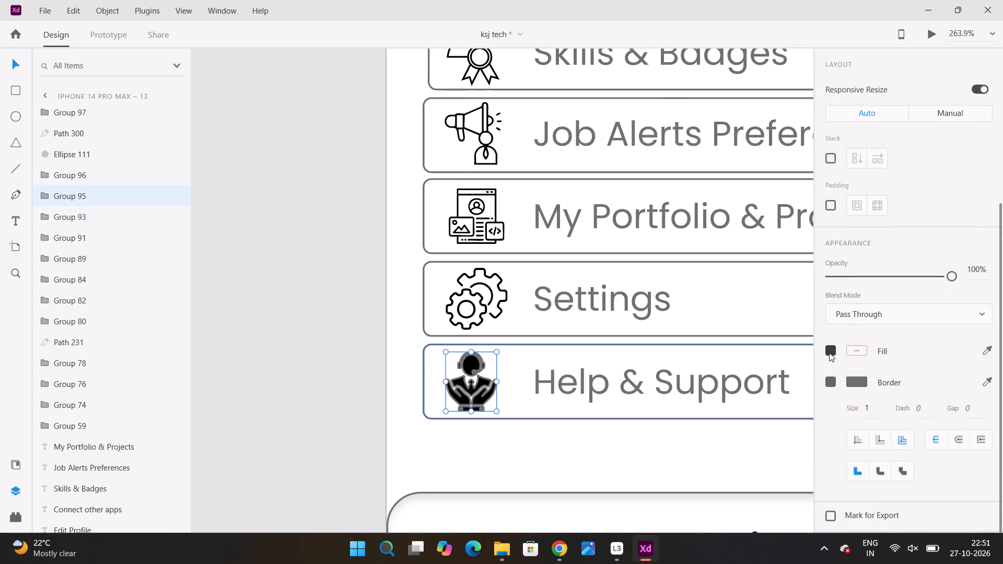
{"action": "left_click", "coordinate": [829, 352]}
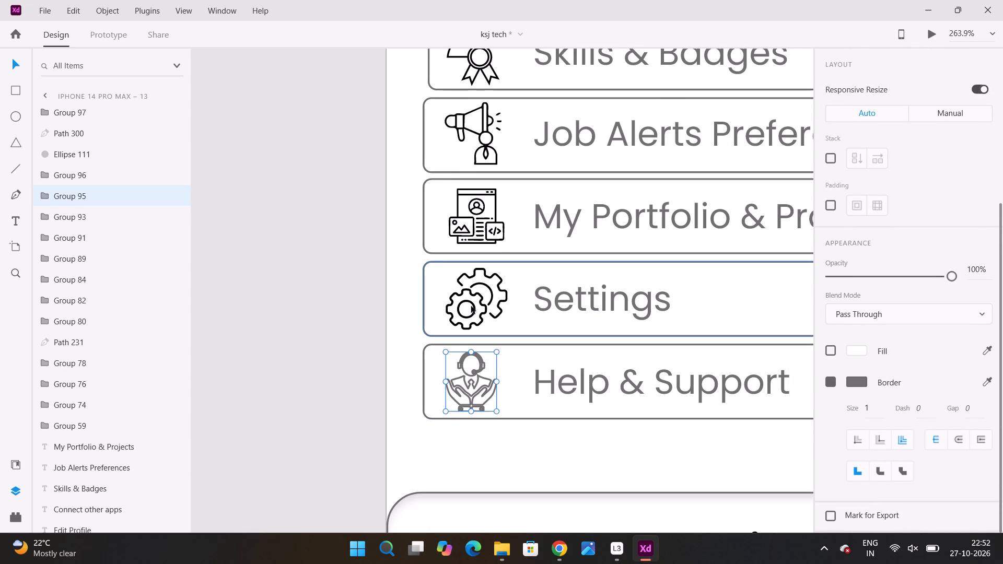
Add the Settings, My Portfolio & Projects, Job Alerts Preferences and Skills & Badges icons to the Help & Support icon selection.
{"action": "left_click", "coordinate": [480, 296], "text": "shift"}
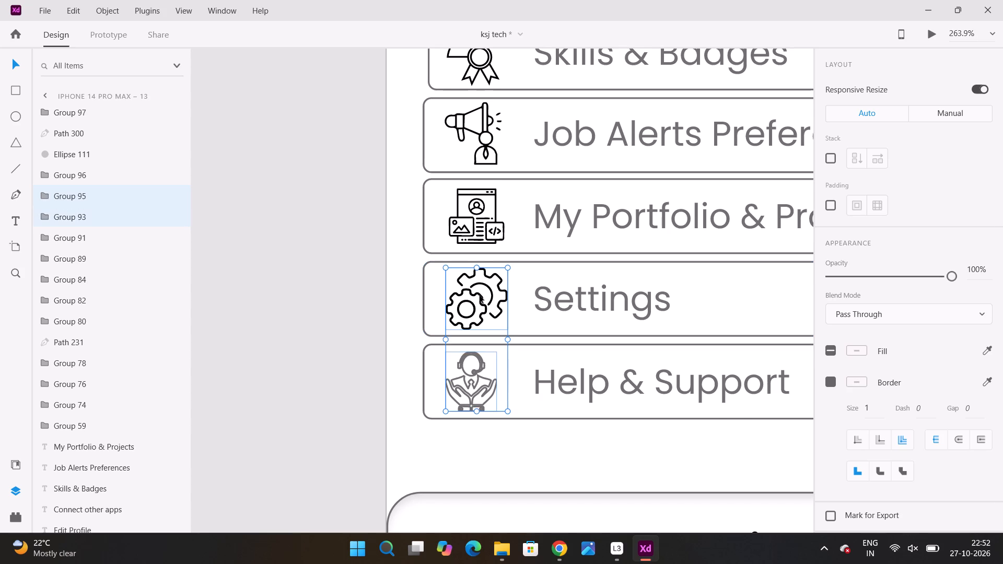
{"action": "scroll", "coordinate": [480, 296], "scroll_direction": "up", "scroll_amount": 15}
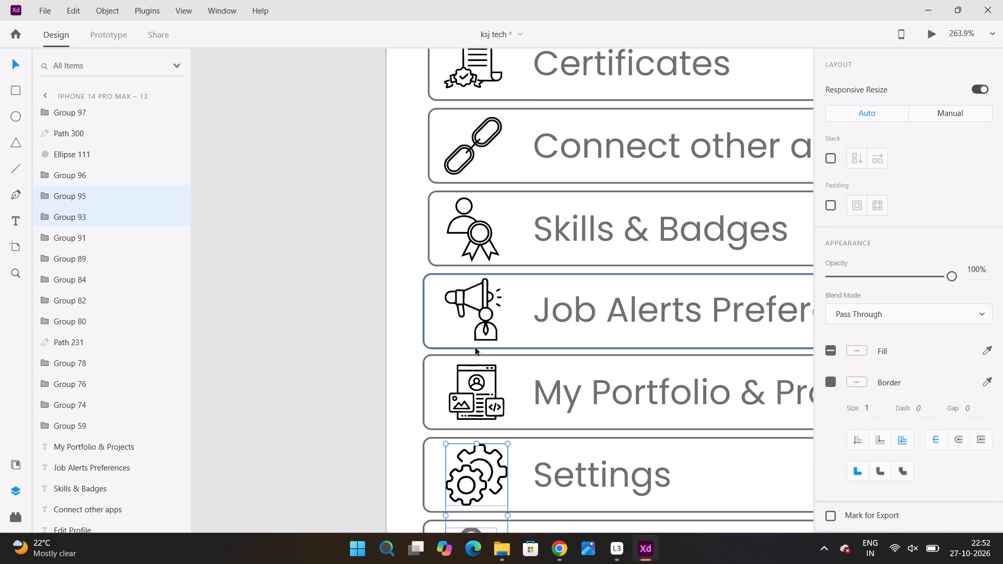
{"action": "left_click", "coordinate": [477, 375], "text": "shift"}
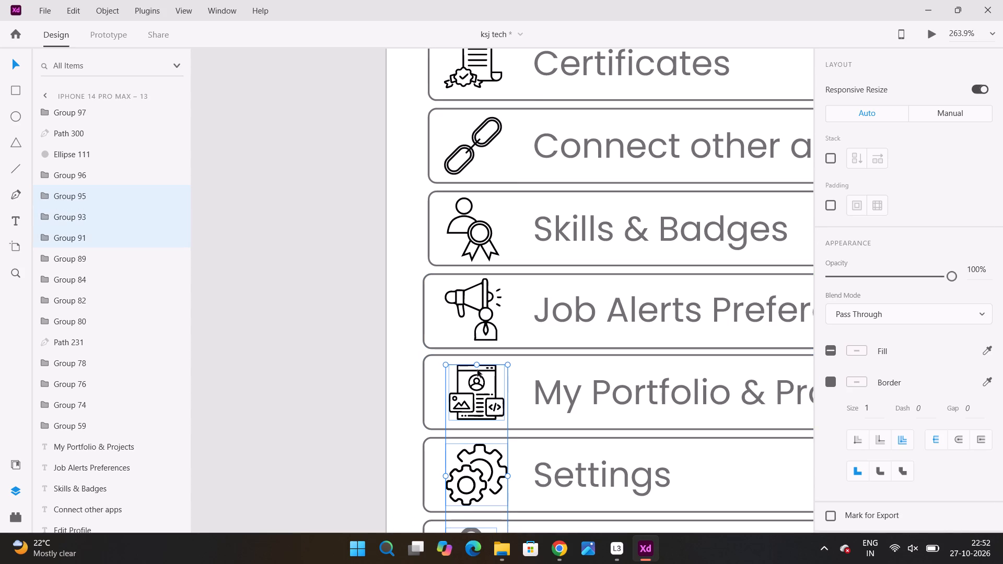
{"action": "left_click", "coordinate": [484, 321], "text": "shift"}
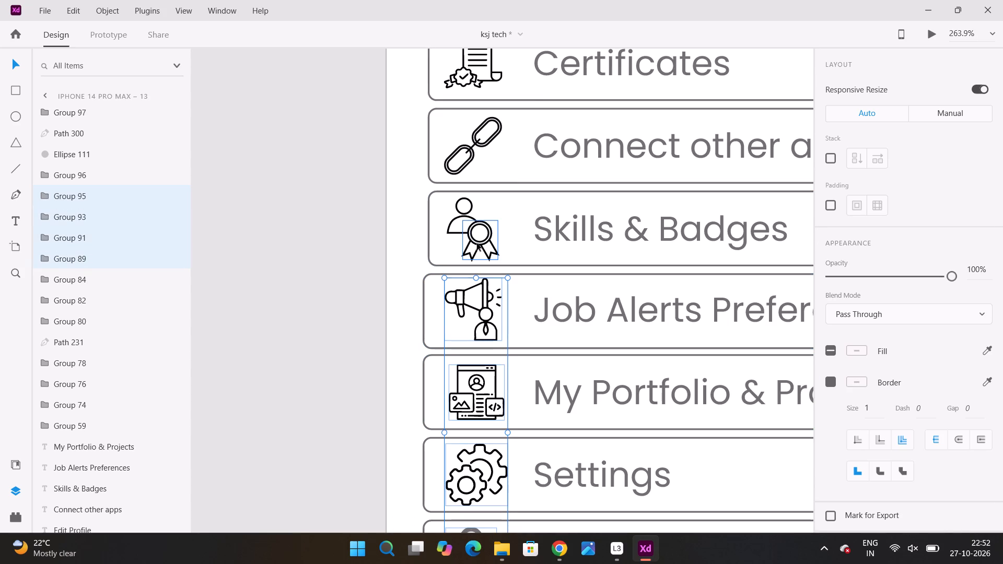
{"action": "left_click", "coordinate": [477, 243], "text": "shift"}
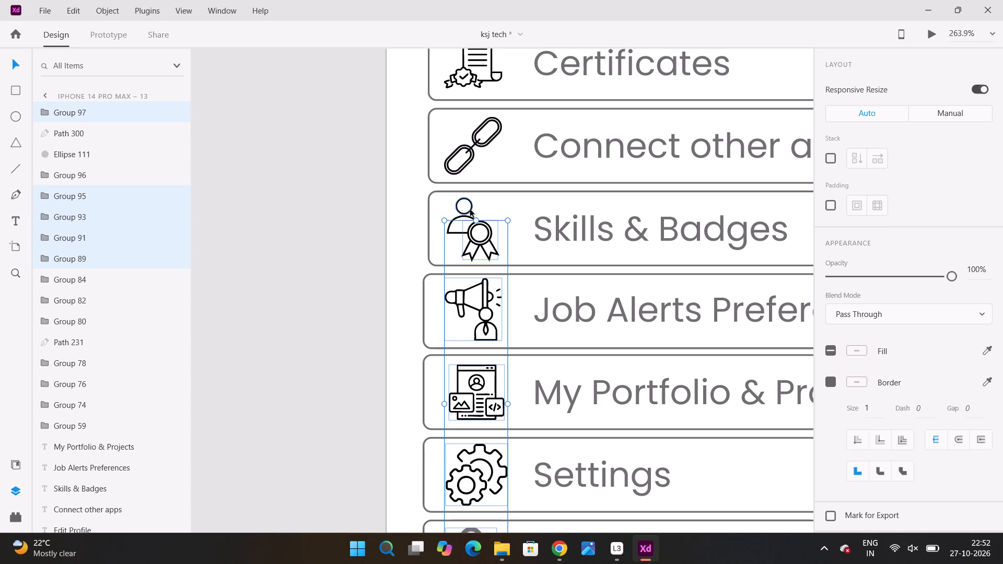
{"action": "left_click", "coordinate": [470, 209], "text": "shift"}
{"action": "left_click", "coordinate": [458, 217], "text": "shift"}
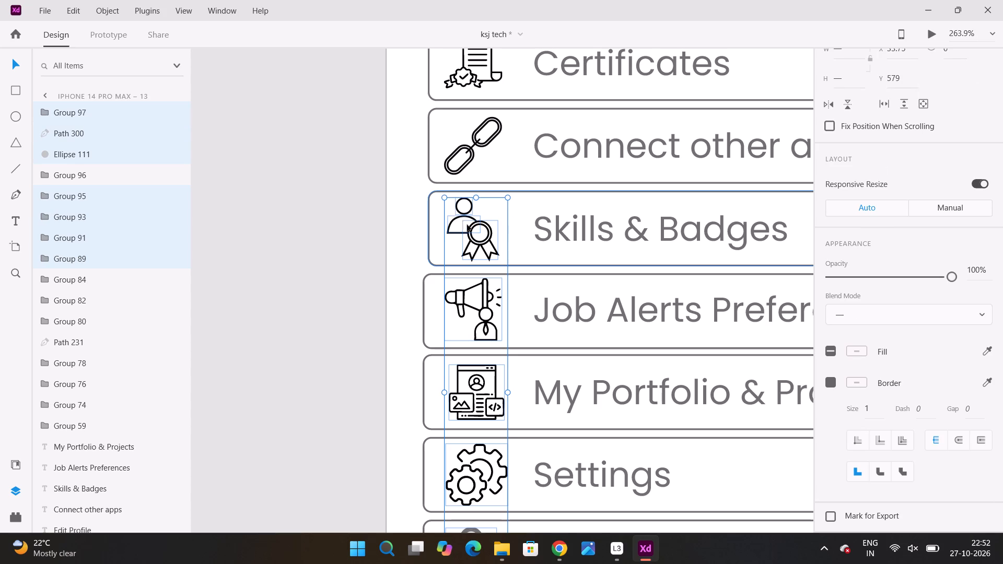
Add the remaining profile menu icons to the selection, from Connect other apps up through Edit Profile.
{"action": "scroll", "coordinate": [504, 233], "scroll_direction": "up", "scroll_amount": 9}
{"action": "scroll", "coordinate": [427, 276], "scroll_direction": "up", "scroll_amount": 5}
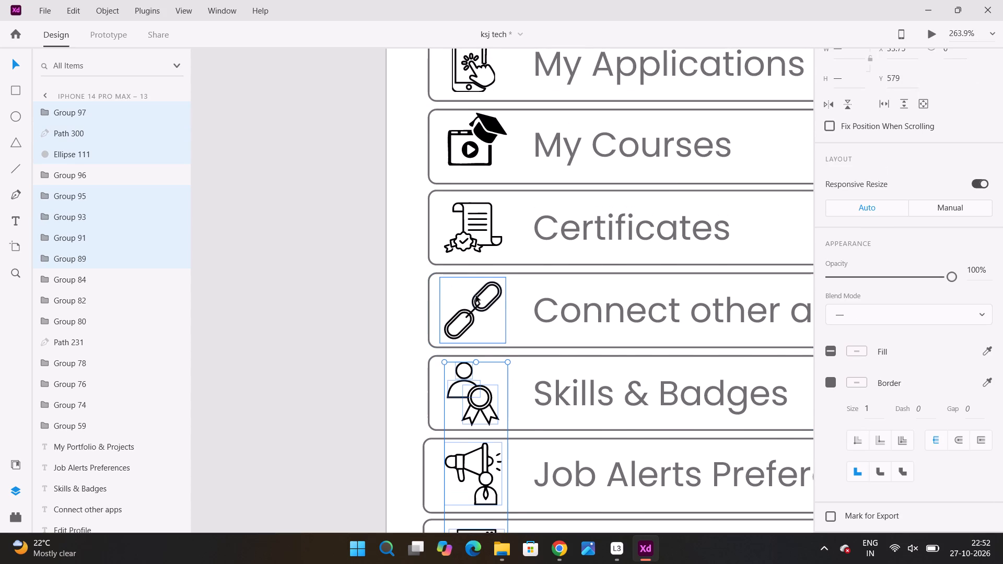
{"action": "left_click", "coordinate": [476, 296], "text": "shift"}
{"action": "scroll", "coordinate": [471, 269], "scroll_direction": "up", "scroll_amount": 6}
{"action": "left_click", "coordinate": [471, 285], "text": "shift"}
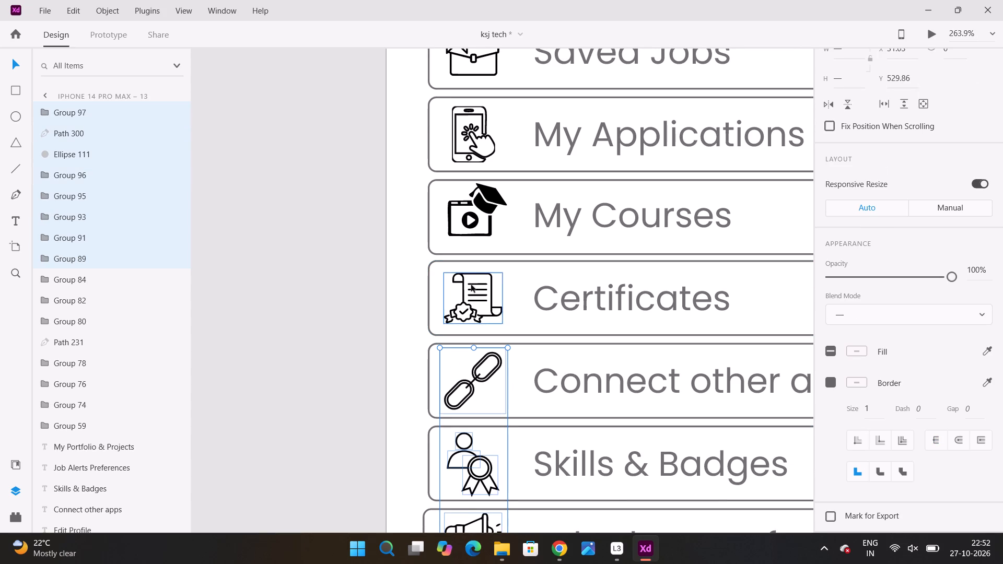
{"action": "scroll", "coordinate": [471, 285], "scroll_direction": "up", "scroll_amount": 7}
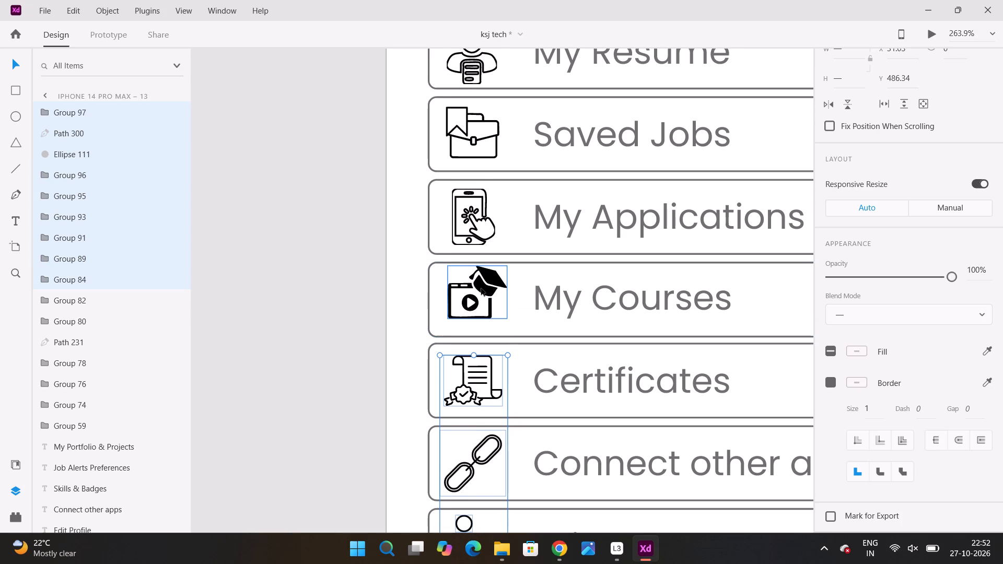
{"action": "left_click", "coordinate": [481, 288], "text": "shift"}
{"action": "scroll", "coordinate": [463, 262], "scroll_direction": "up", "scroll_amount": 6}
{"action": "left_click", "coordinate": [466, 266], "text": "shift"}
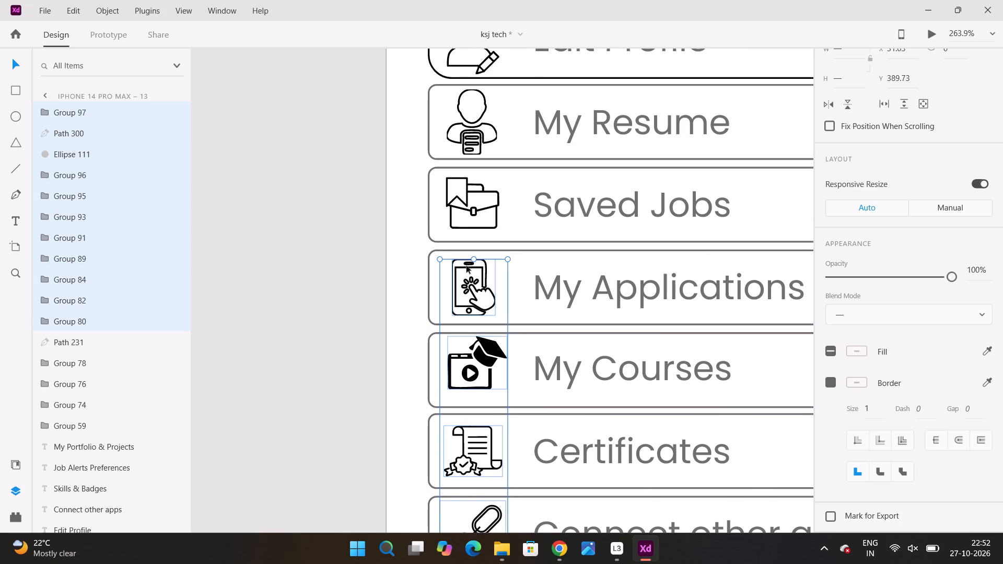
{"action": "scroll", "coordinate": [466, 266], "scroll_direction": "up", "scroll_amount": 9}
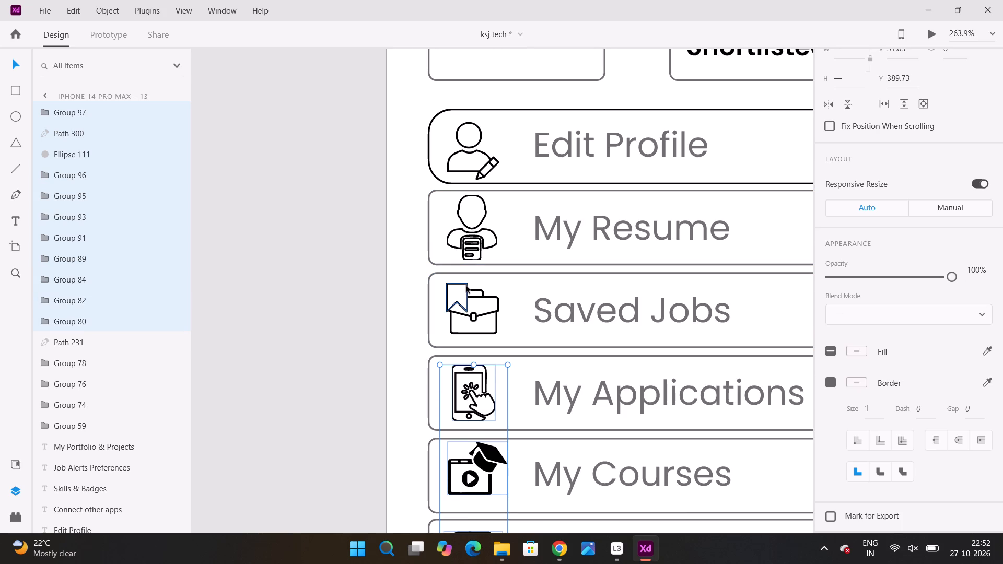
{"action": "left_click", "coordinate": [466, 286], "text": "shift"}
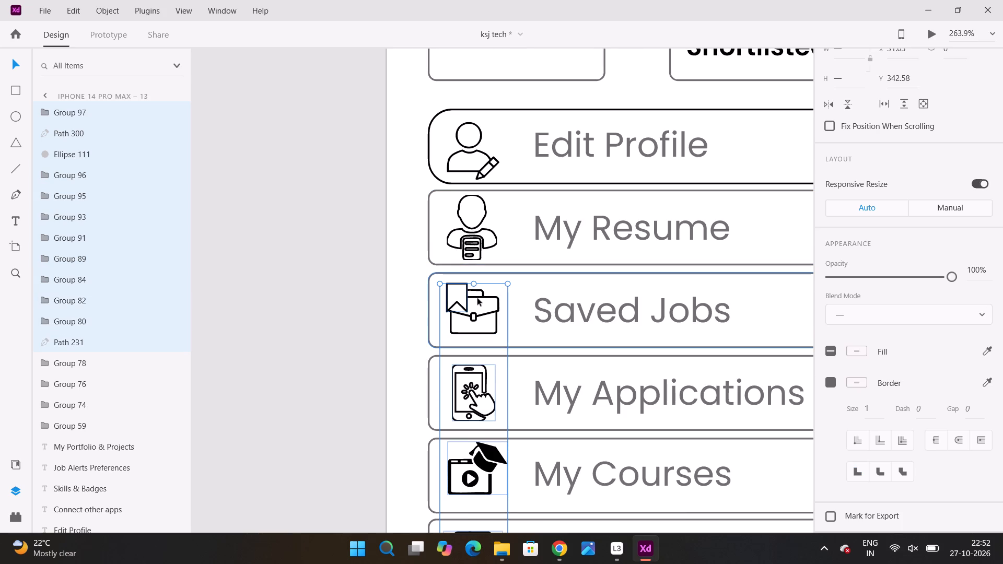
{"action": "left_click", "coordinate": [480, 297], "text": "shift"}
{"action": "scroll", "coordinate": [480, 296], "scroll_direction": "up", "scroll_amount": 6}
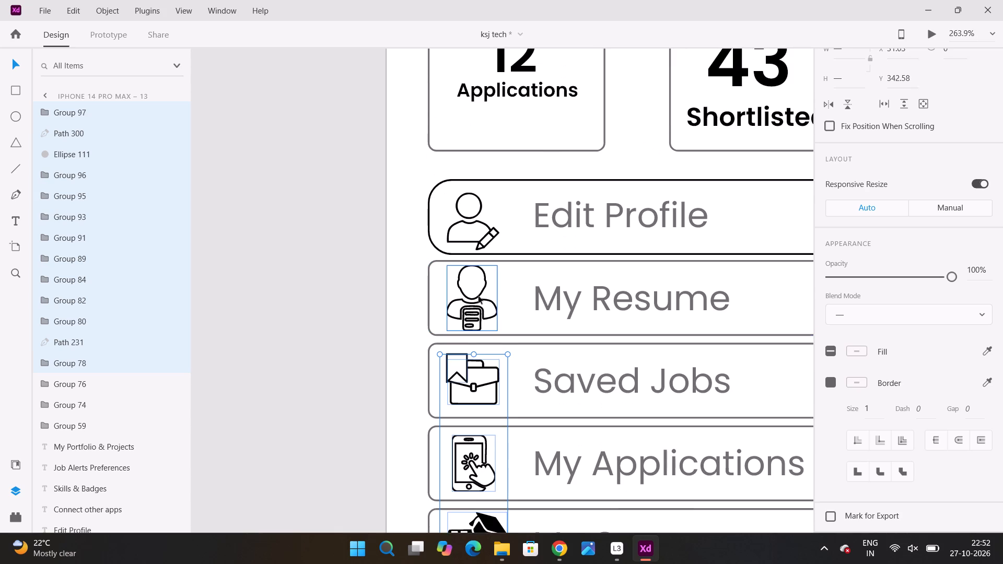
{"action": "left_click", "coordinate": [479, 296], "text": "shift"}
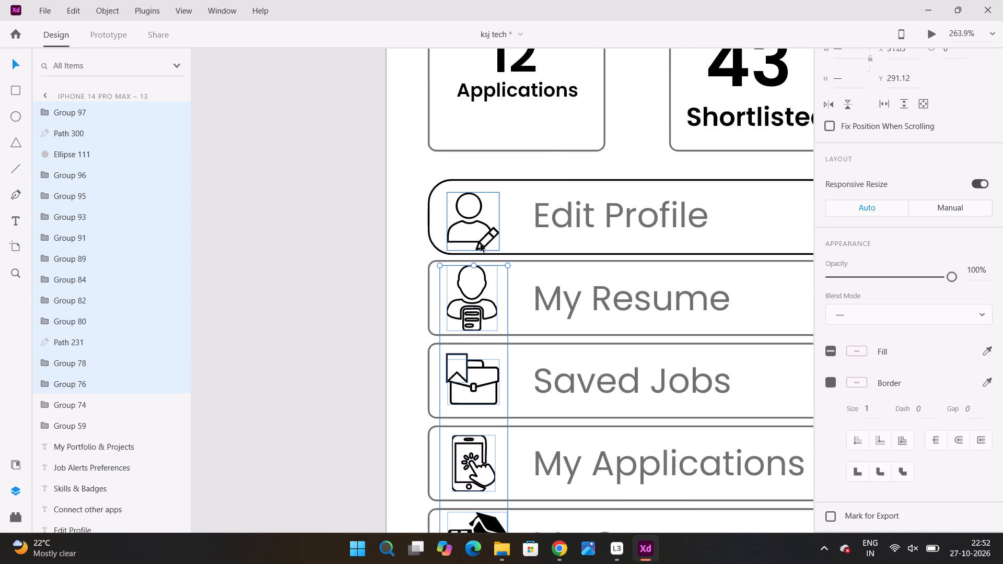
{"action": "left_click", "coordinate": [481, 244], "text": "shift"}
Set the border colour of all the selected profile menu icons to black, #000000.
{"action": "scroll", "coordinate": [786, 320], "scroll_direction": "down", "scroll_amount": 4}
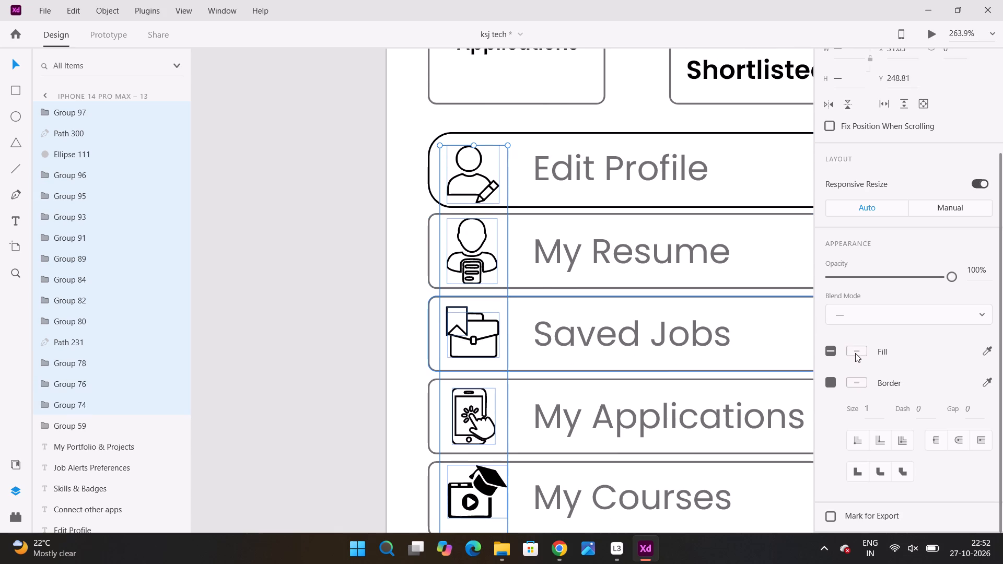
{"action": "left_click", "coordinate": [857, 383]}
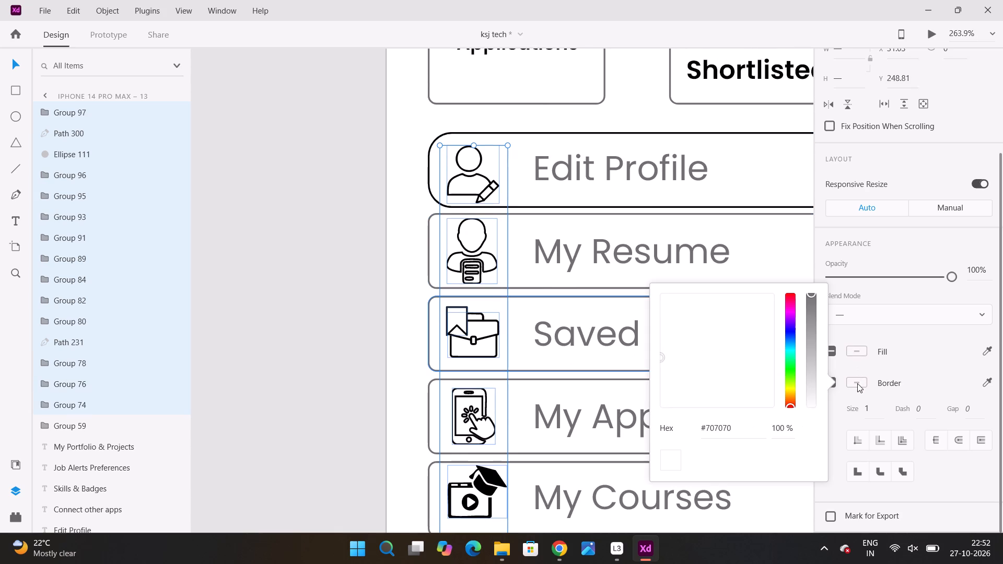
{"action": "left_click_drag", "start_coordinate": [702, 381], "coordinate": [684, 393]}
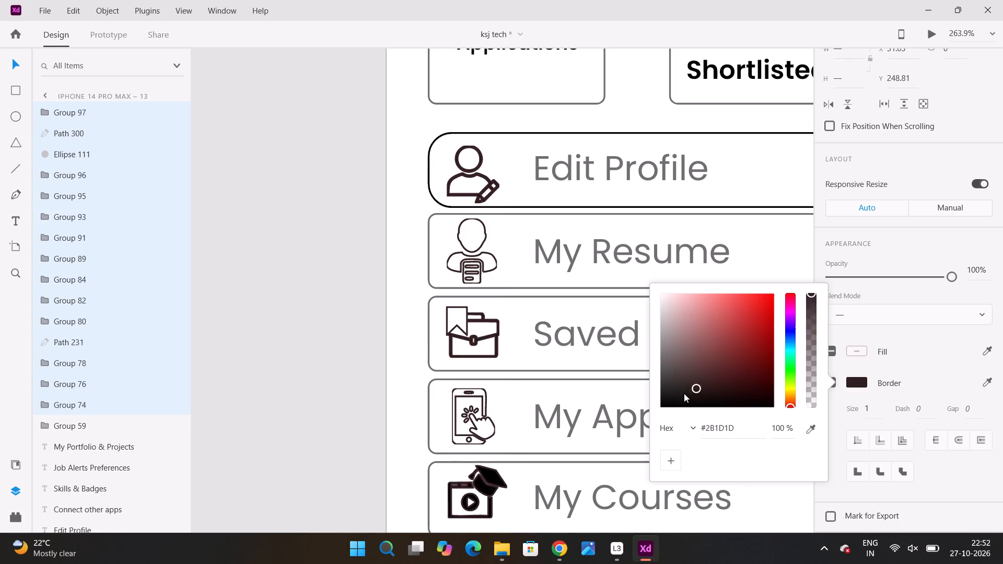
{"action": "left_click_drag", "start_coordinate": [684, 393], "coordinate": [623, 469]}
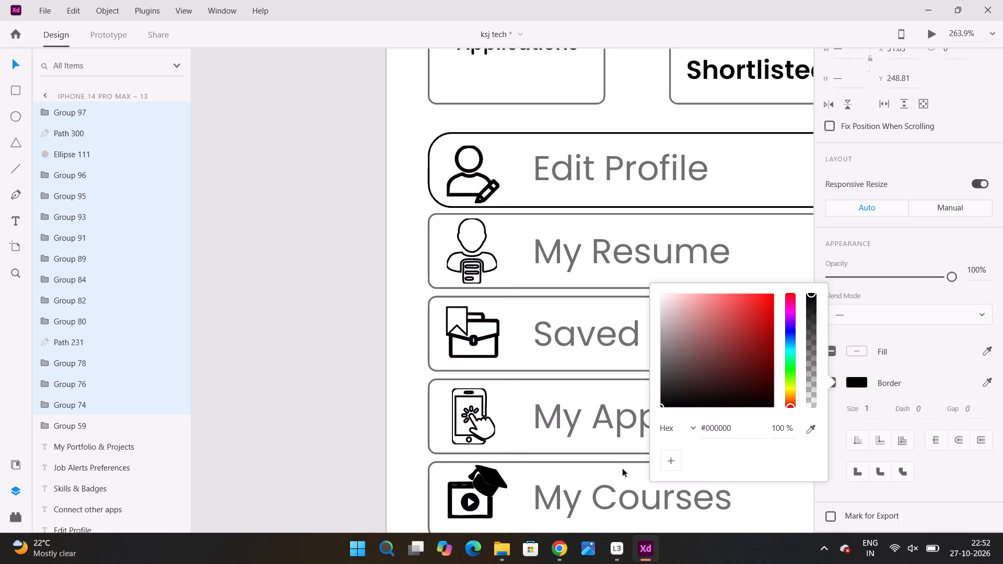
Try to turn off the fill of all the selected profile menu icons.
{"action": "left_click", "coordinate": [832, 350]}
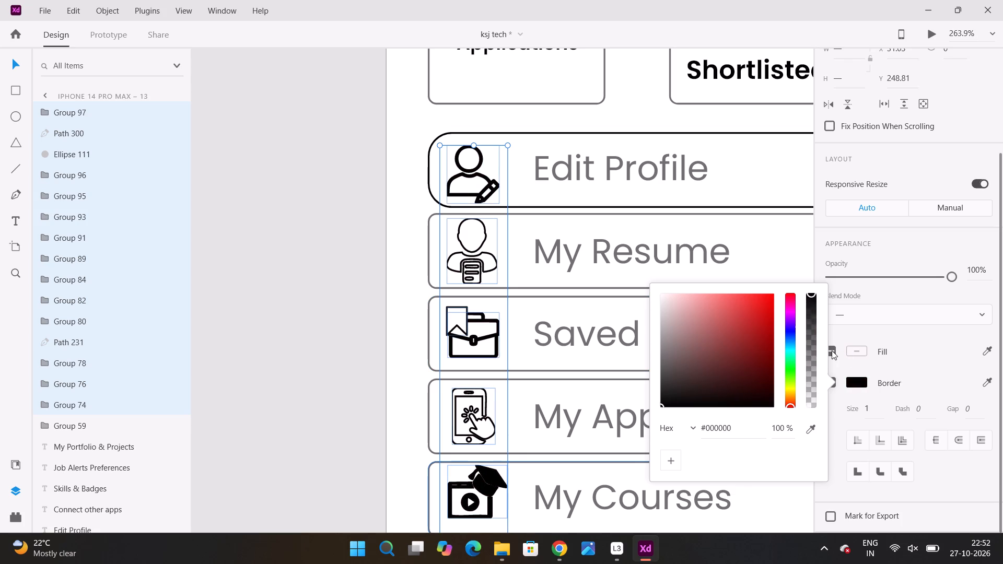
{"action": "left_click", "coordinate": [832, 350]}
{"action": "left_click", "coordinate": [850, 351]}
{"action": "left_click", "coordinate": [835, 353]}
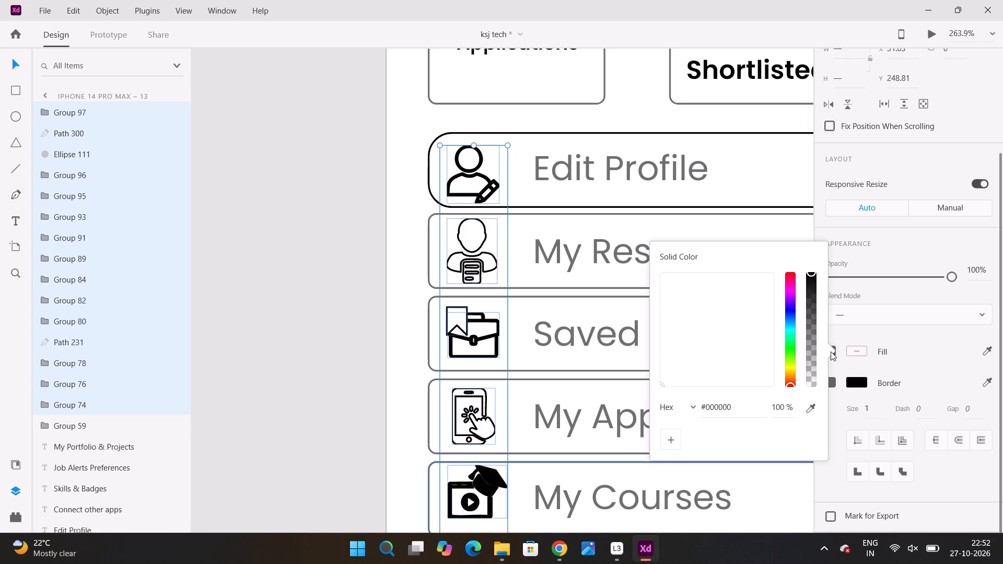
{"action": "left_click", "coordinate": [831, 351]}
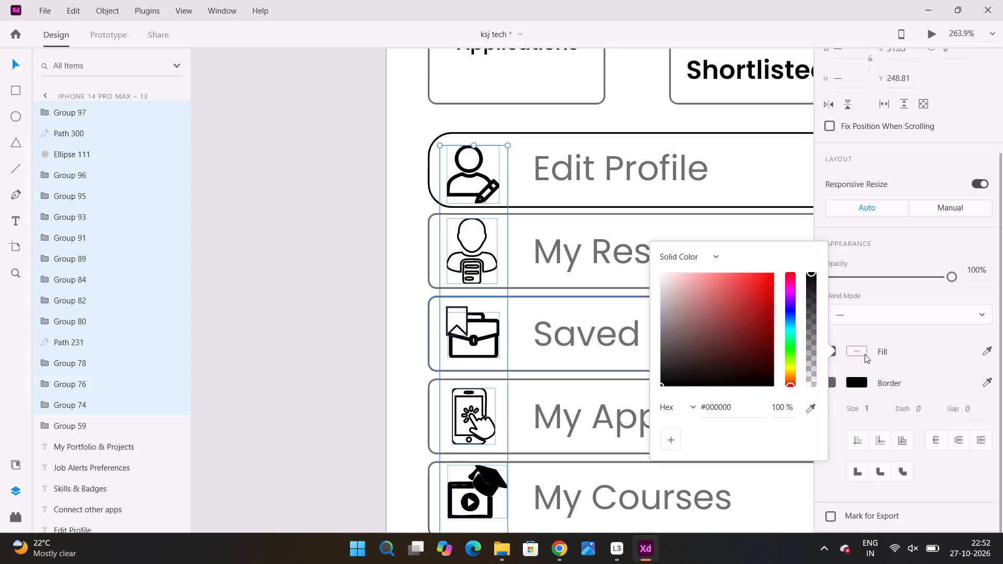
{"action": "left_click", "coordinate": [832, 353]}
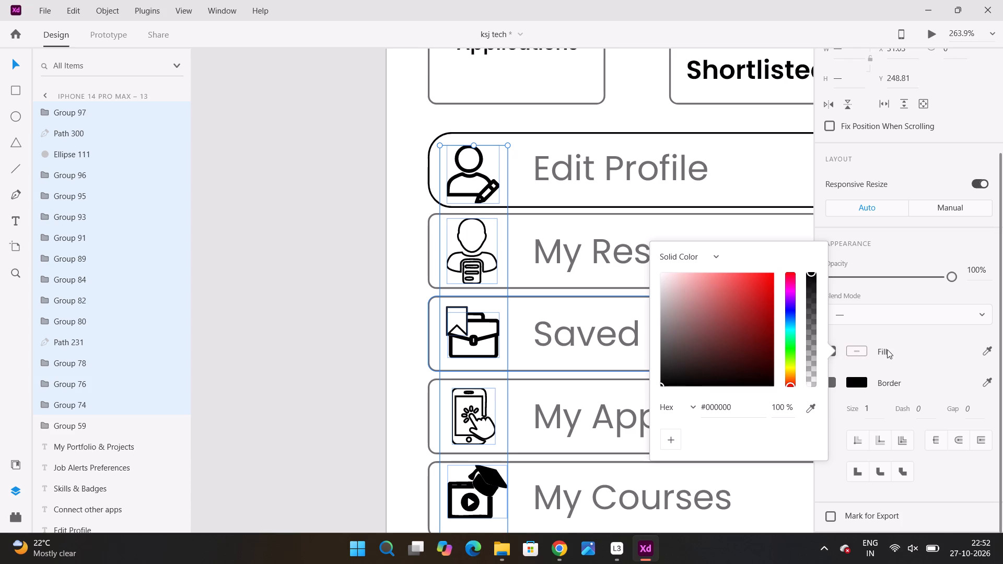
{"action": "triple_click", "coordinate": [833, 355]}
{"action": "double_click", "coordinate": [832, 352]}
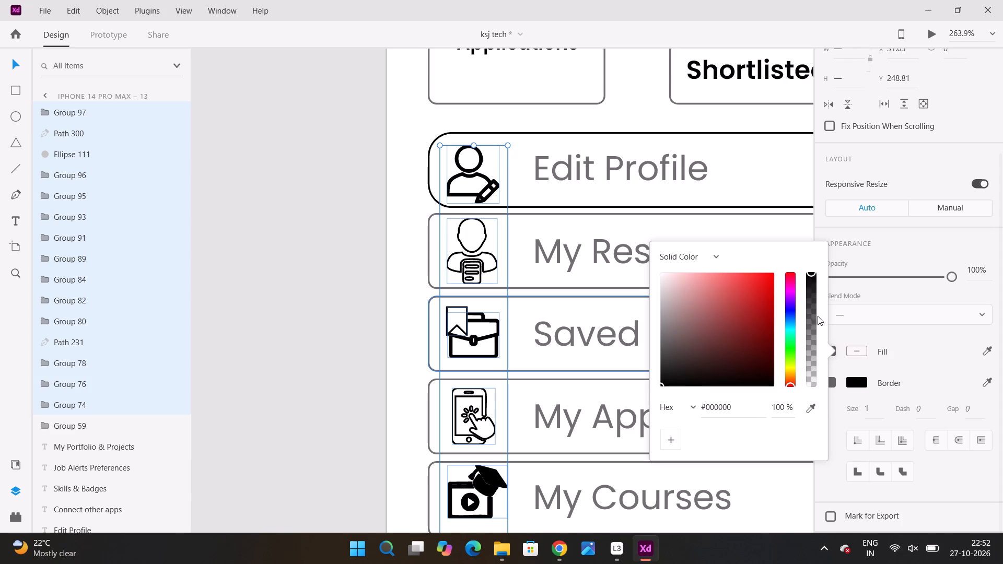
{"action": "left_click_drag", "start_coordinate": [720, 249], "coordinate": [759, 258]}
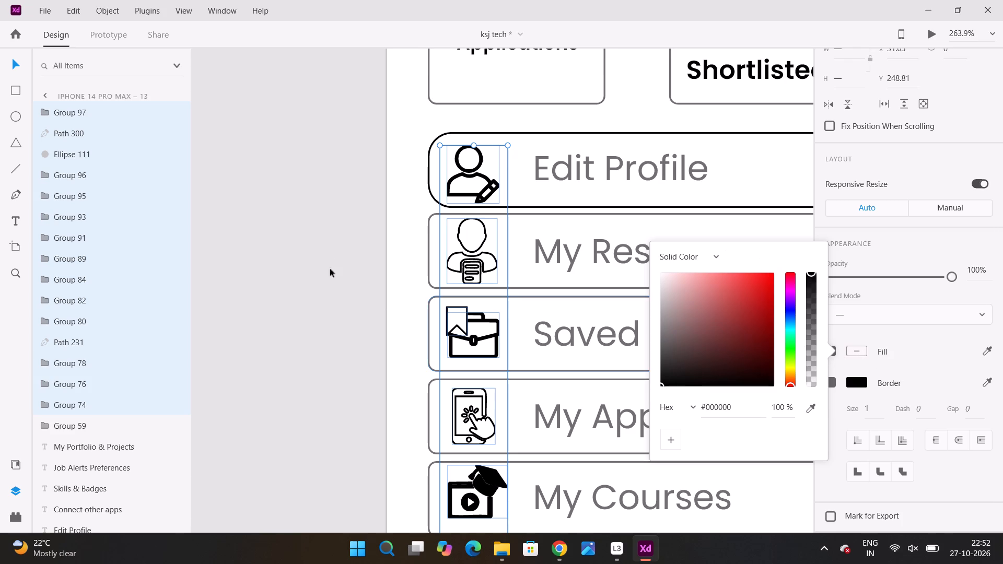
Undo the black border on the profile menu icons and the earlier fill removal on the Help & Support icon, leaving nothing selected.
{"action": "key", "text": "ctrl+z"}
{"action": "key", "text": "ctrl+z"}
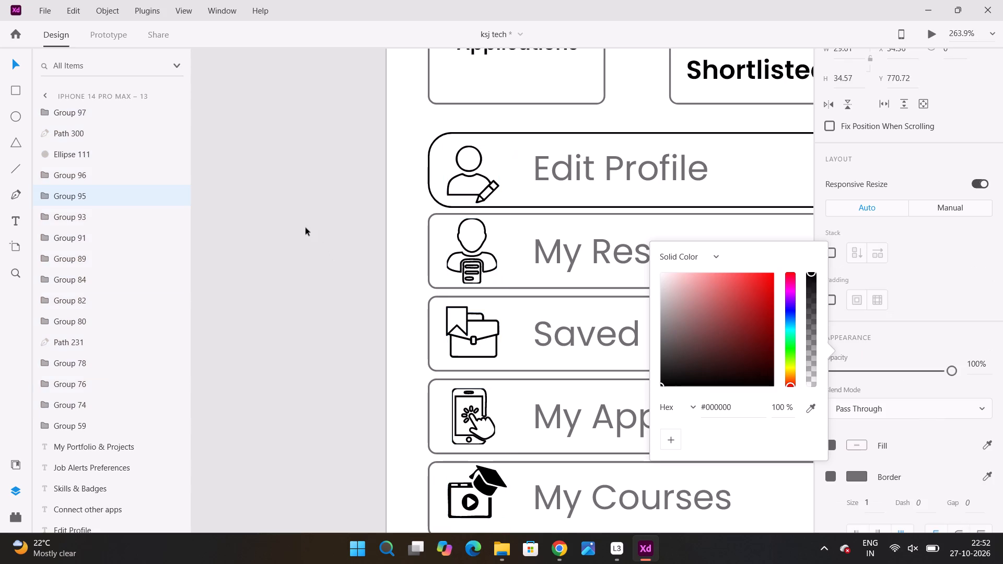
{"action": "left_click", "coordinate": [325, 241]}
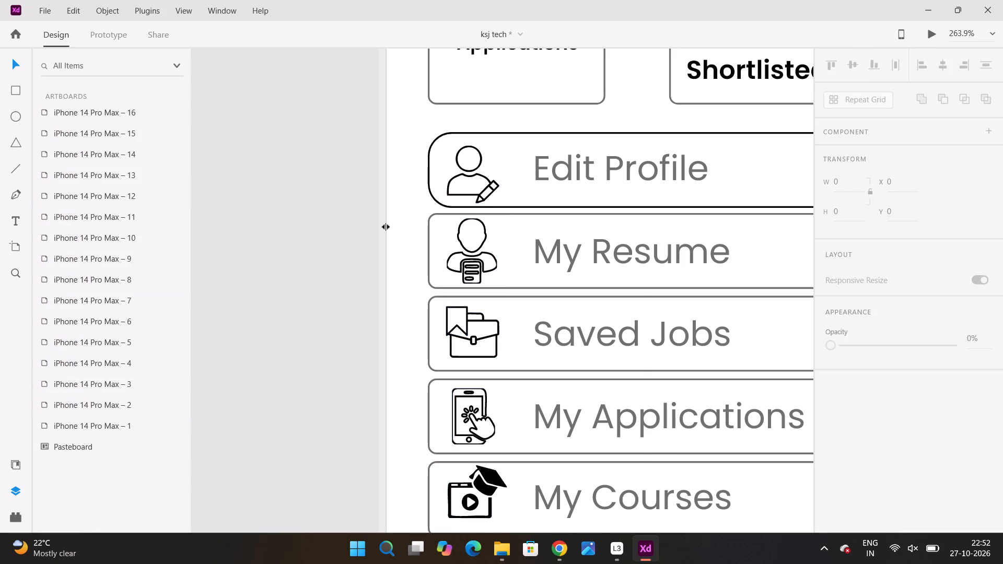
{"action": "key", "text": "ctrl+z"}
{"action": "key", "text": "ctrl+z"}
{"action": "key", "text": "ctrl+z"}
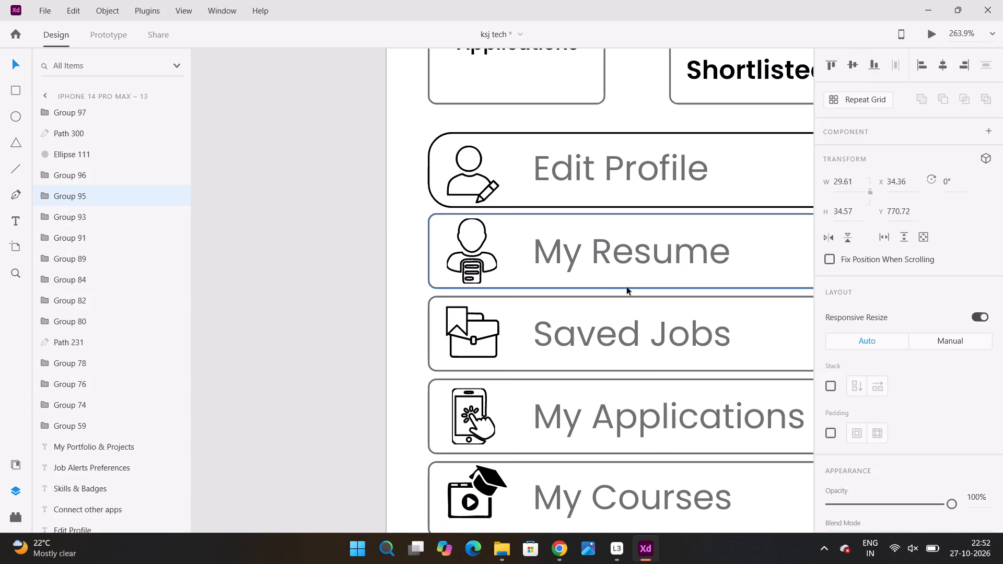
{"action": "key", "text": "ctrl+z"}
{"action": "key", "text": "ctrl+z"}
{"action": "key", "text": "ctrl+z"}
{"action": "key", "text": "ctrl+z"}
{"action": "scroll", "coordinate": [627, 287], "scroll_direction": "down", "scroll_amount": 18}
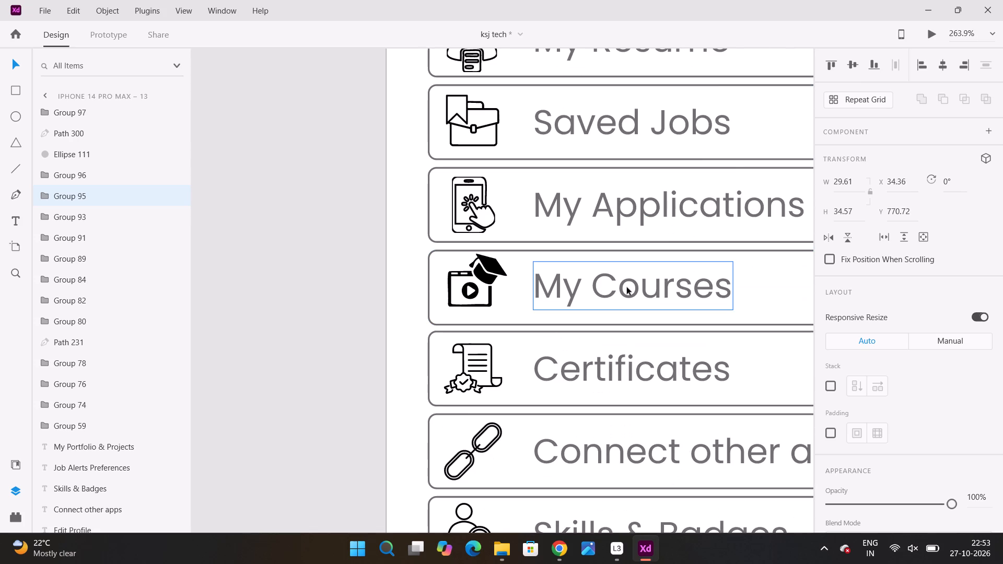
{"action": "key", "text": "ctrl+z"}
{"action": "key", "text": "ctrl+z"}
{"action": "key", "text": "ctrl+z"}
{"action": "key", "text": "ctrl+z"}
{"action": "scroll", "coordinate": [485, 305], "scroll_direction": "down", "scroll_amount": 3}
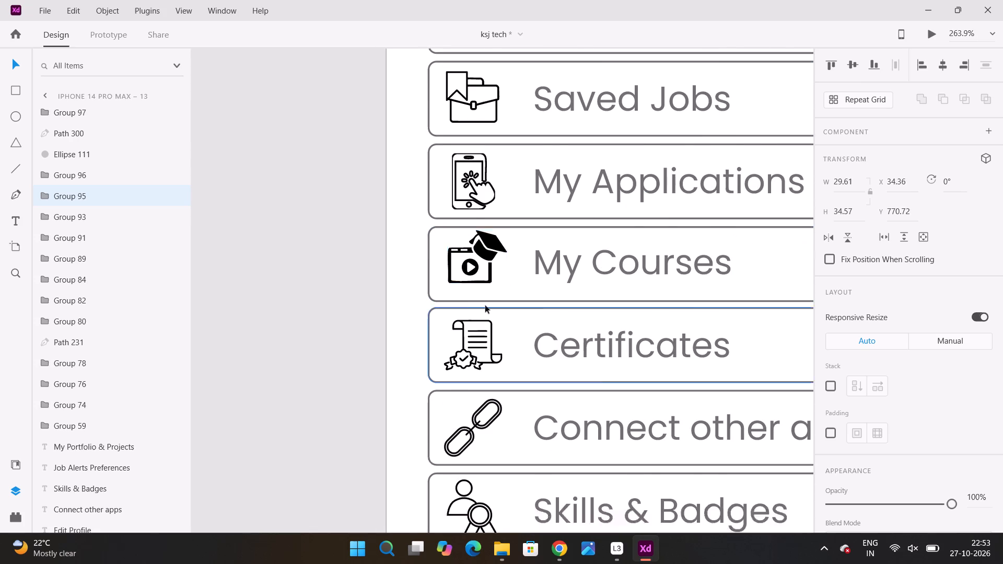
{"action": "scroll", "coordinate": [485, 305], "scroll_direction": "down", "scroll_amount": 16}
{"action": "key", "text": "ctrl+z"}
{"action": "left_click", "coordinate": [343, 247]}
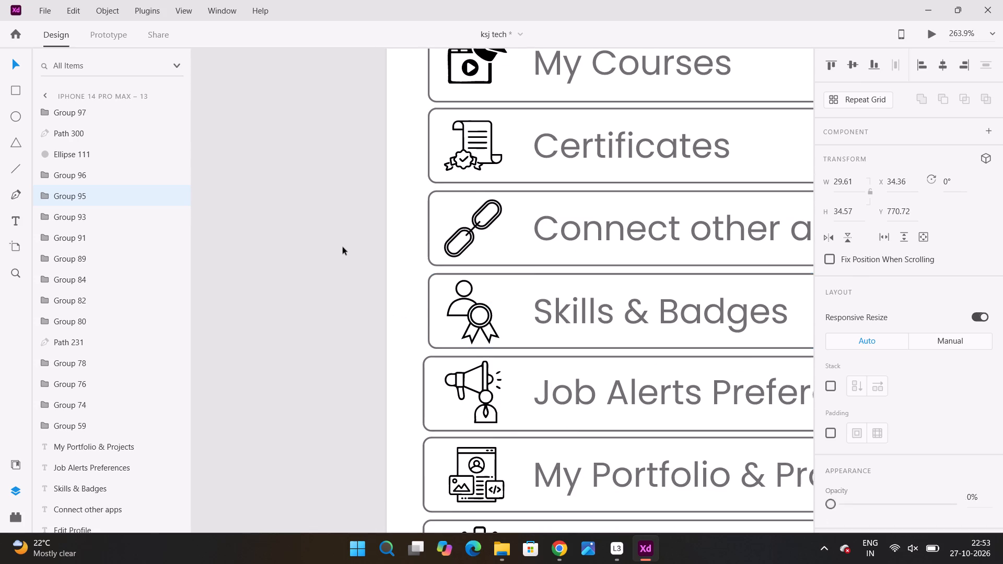
Save the ksj tech document.
{"action": "key", "text": "ctrl+s"}
{"action": "key", "text": "ctrl+s"}
Turn off the fill of the Help & Support icon, keeping its grey border, and deselect it.
{"action": "scroll", "coordinate": [434, 430], "scroll_direction": "down", "scroll_amount": 6}
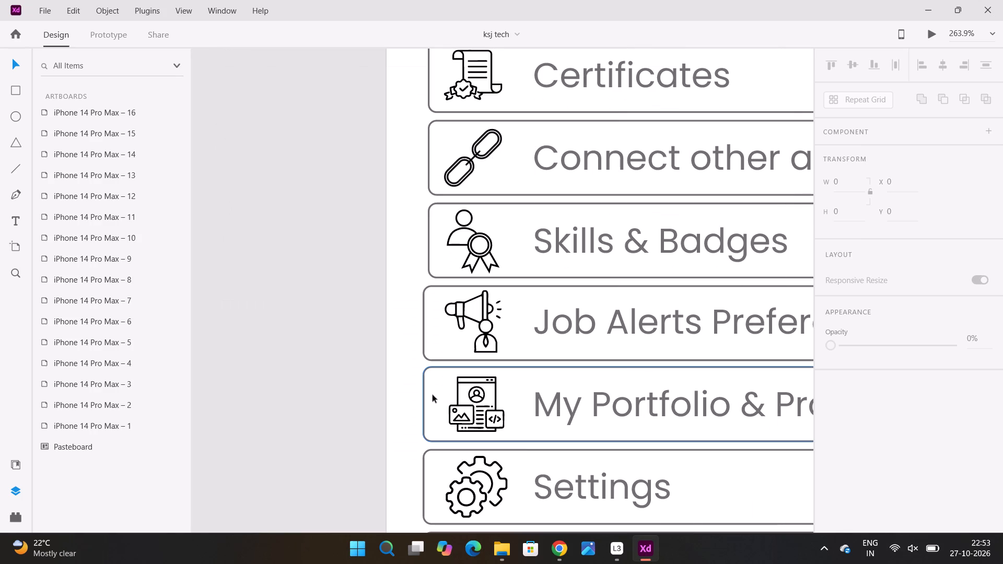
{"action": "scroll", "coordinate": [424, 369], "scroll_direction": "down", "scroll_amount": 4, "text": "alt"}
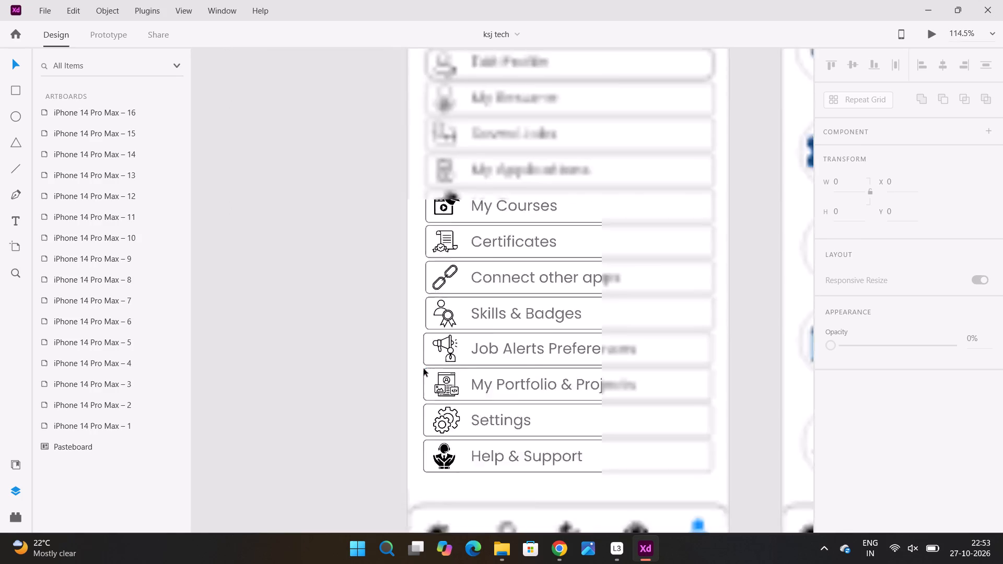
{"action": "scroll", "coordinate": [415, 331], "scroll_direction": "up", "scroll_amount": 3, "text": "alt"}
{"action": "scroll", "coordinate": [415, 325], "scroll_direction": "down", "scroll_amount": 19}
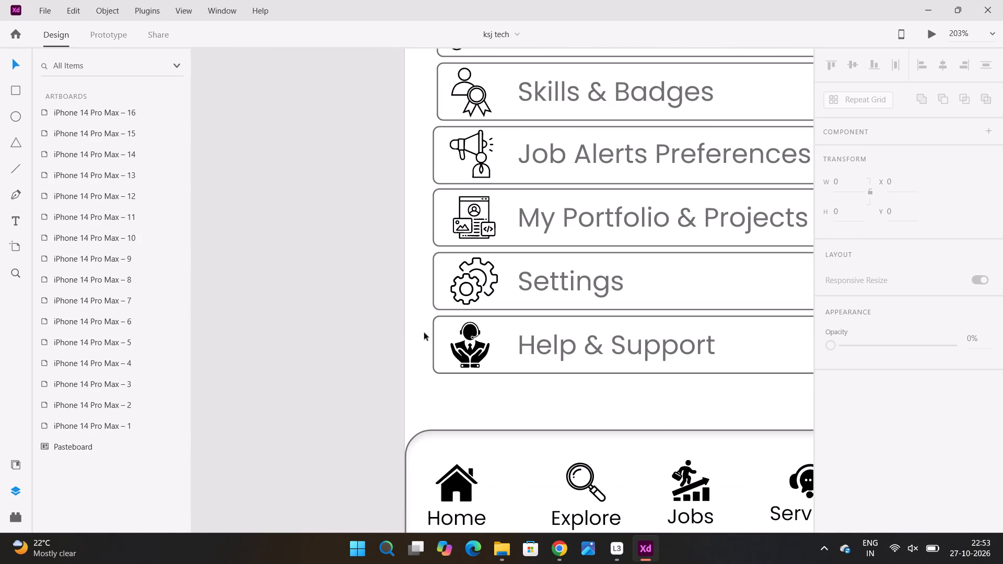
{"action": "left_click", "coordinate": [473, 336]}
{"action": "left_click", "coordinate": [470, 330]}
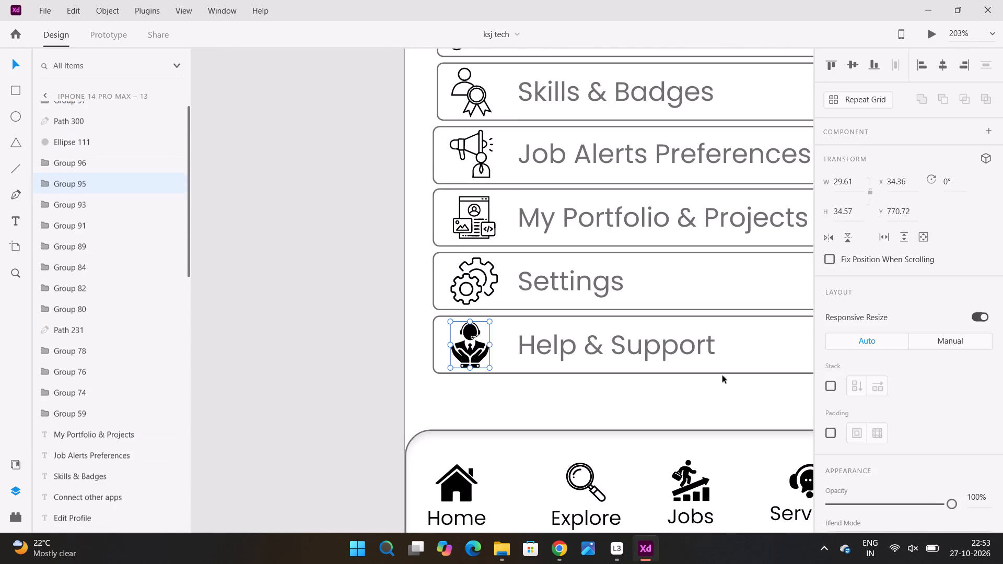
{"action": "scroll", "coordinate": [874, 396], "scroll_direction": "down", "scroll_amount": 6}
{"action": "left_click", "coordinate": [835, 379]}
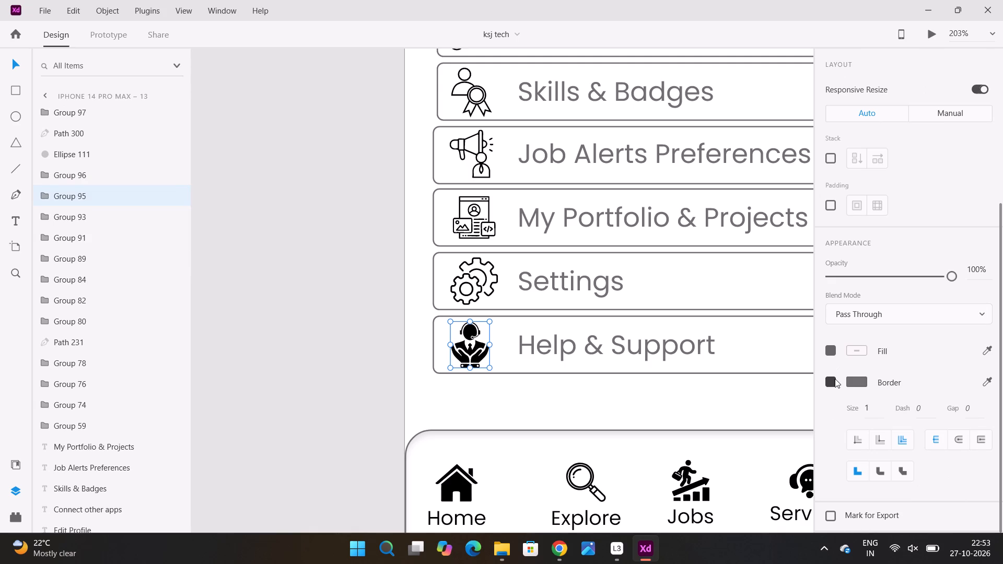
{"action": "left_click", "coordinate": [833, 352]}
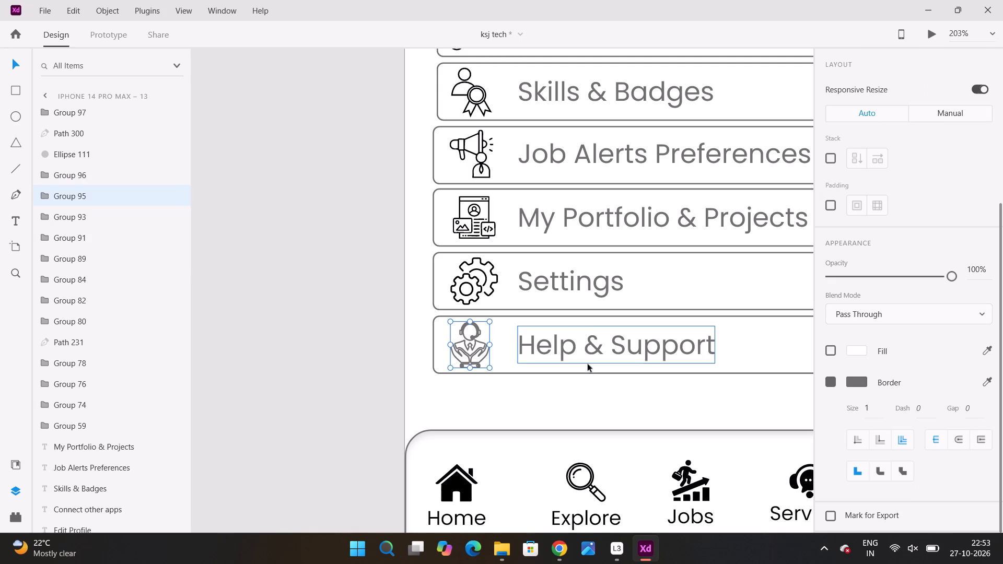
{"action": "left_click", "coordinate": [390, 293]}
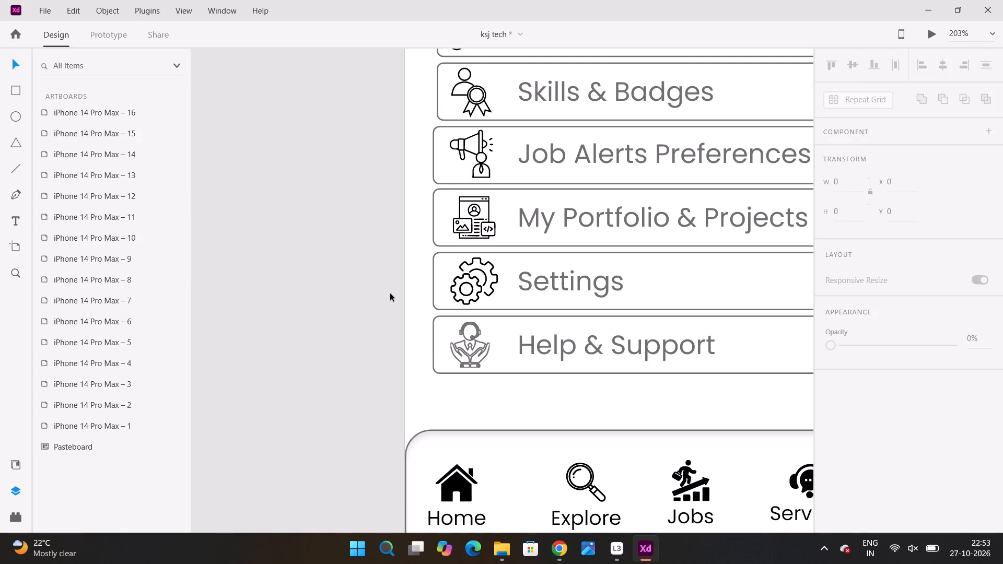
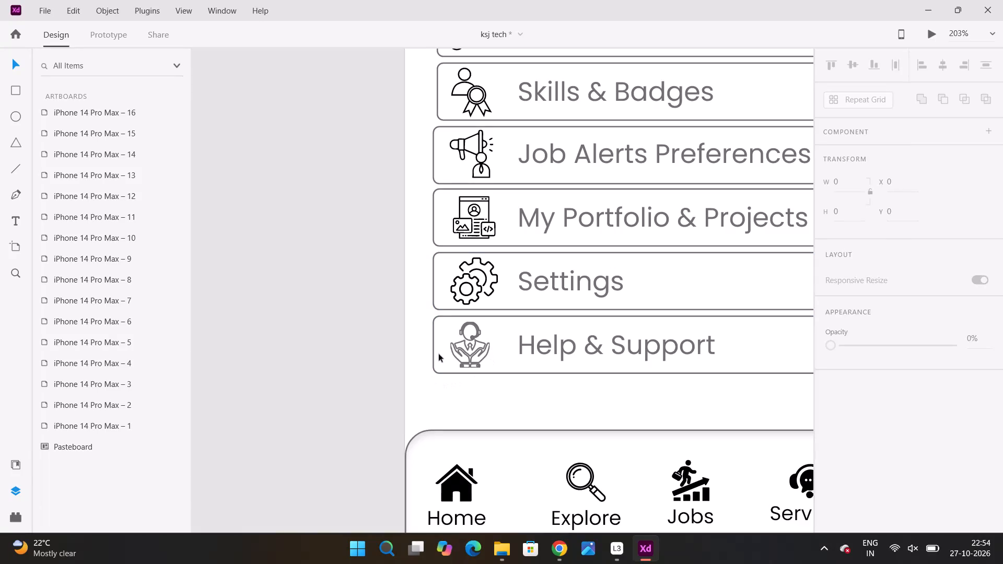
Change the Help & Support icon's border colour from grey to black, and deselect it.
{"action": "left_click", "coordinate": [463, 343]}
{"action": "scroll", "coordinate": [862, 372], "scroll_direction": "down", "scroll_amount": 3}
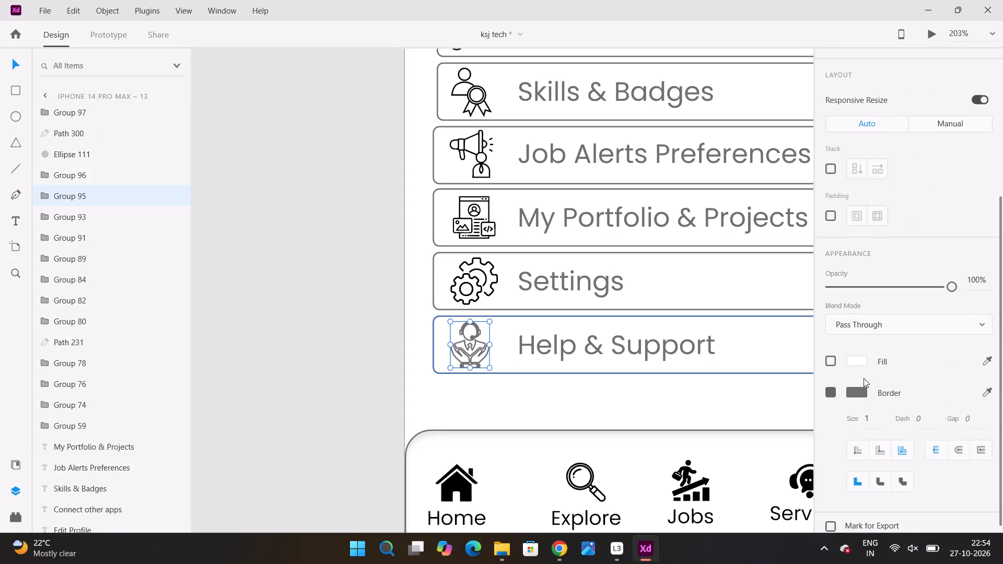
{"action": "left_click", "coordinate": [856, 389]}
{"action": "left_click_drag", "start_coordinate": [714, 390], "coordinate": [666, 418]}
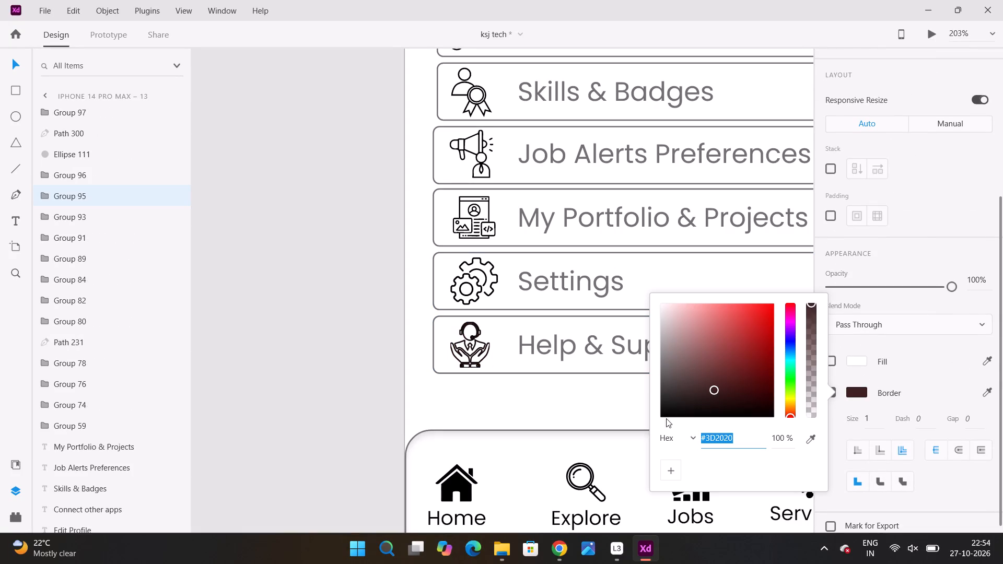
{"action": "left_click_drag", "start_coordinate": [666, 418], "coordinate": [649, 428]}
{"action": "left_click", "coordinate": [356, 328]}
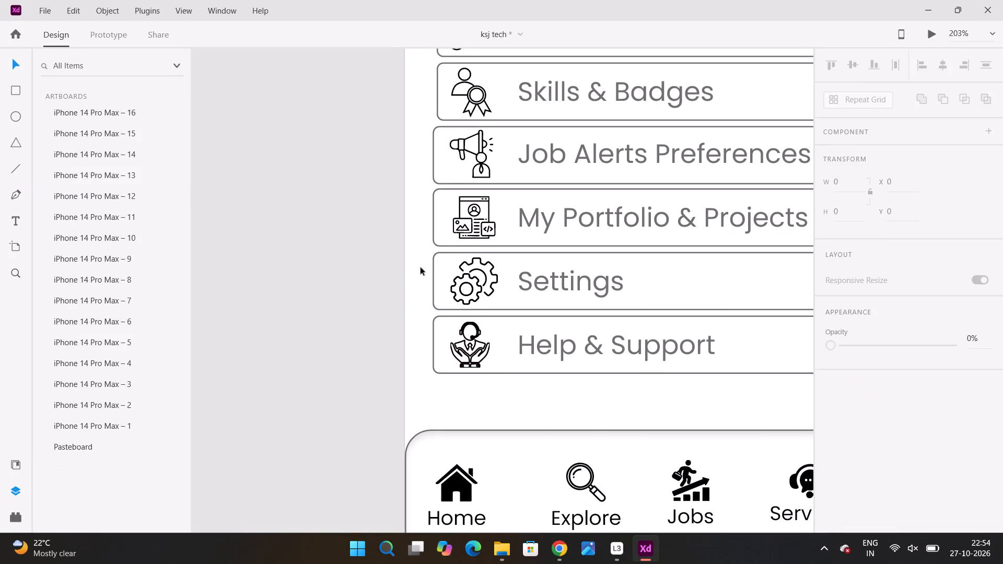
Set the border colour of the My Portfolio & Projects, Settings and Help & Support icons to black, #000000, and deselect them.
{"action": "left_click", "coordinate": [472, 231]}
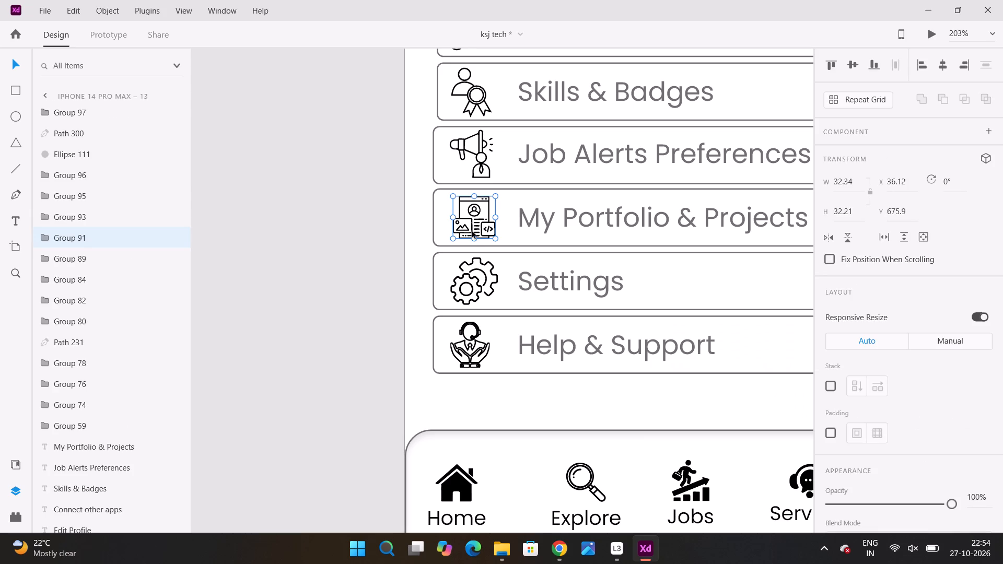
{"action": "left_click", "coordinate": [474, 259], "text": "shift"}
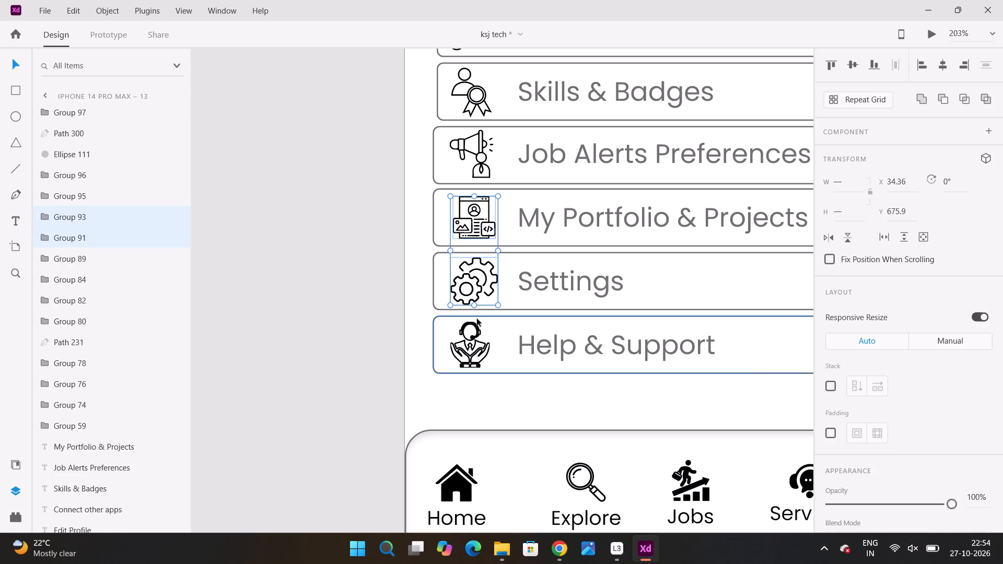
{"action": "left_click", "coordinate": [477, 327], "text": "shift"}
{"action": "scroll", "coordinate": [903, 333], "scroll_direction": "down", "scroll_amount": 7}
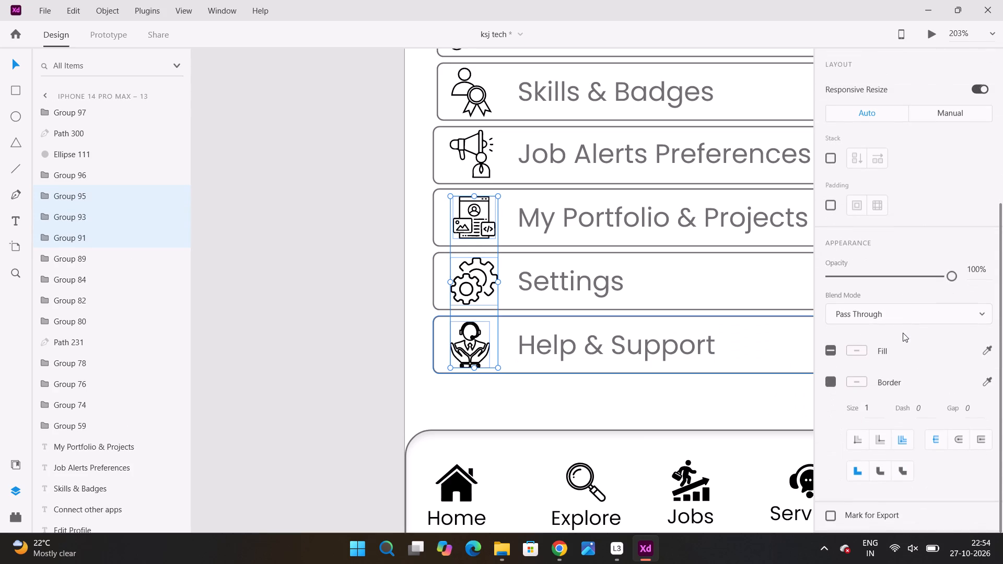
{"action": "left_click", "coordinate": [854, 384]}
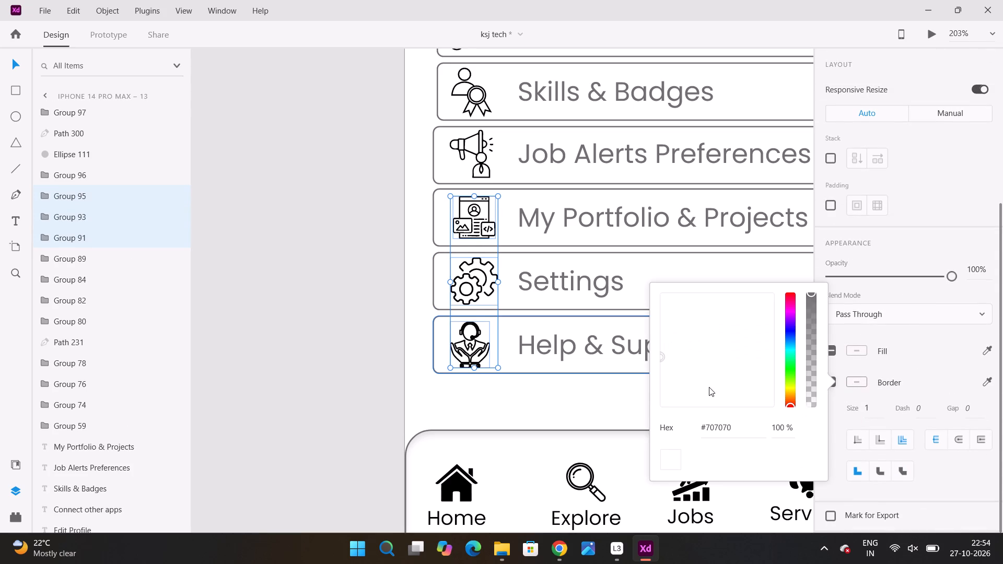
{"action": "left_click_drag", "start_coordinate": [709, 387], "coordinate": [655, 406]}
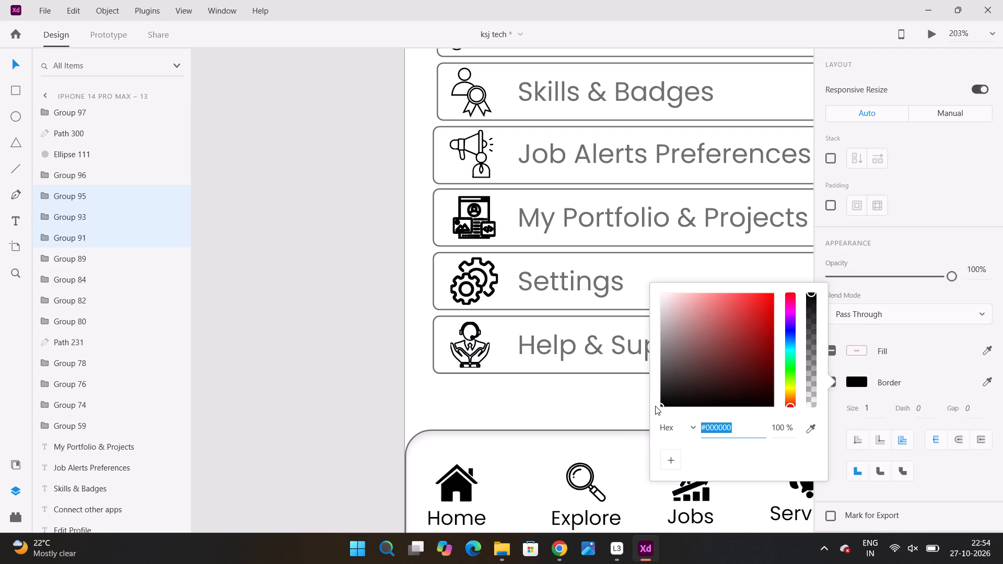
{"action": "left_click_drag", "start_coordinate": [655, 406], "coordinate": [637, 435]}
{"action": "left_click", "coordinate": [358, 268]}
Copy the border colour's hex code #000000 from the My Portfolio & Projects, Settings and Help & Support icons, leaving nothing selected.
{"action": "scroll", "coordinate": [468, 210], "scroll_direction": "up", "scroll_amount": 2}
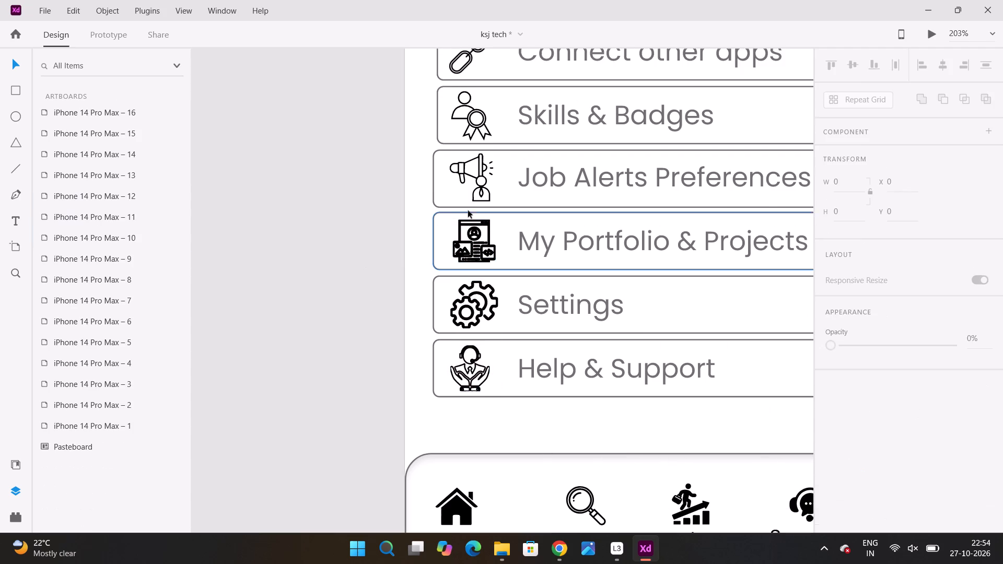
{"action": "scroll", "coordinate": [468, 210], "scroll_direction": "up", "scroll_amount": 7}
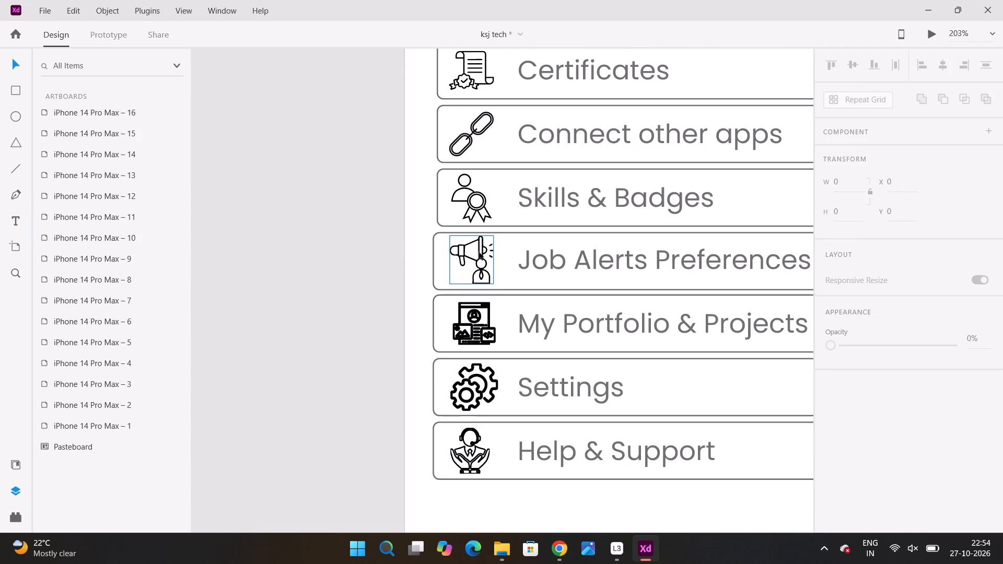
{"action": "left_click", "coordinate": [478, 317]}
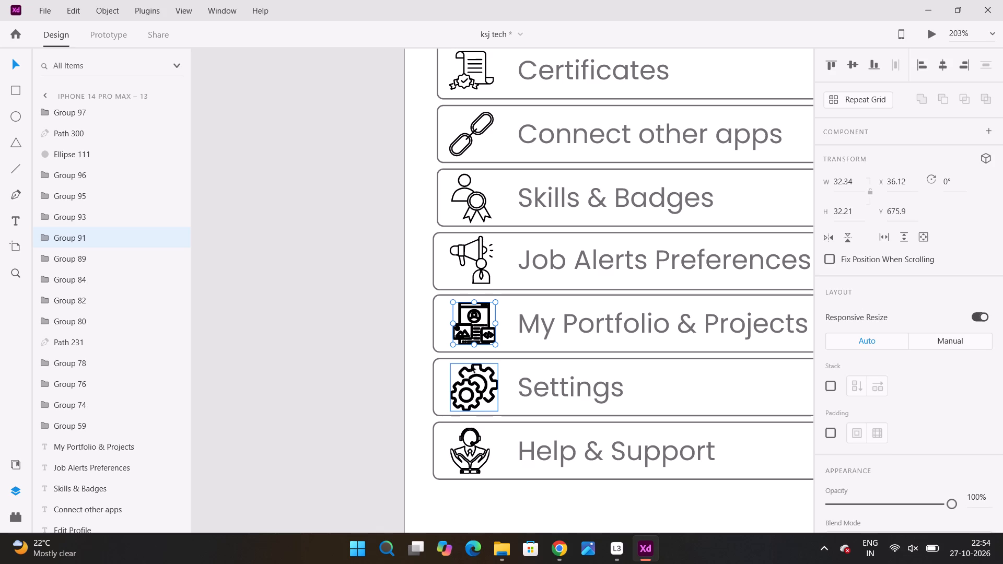
{"action": "left_click", "coordinate": [471, 365], "text": "shift"}
{"action": "left_click", "coordinate": [464, 433], "text": "shift"}
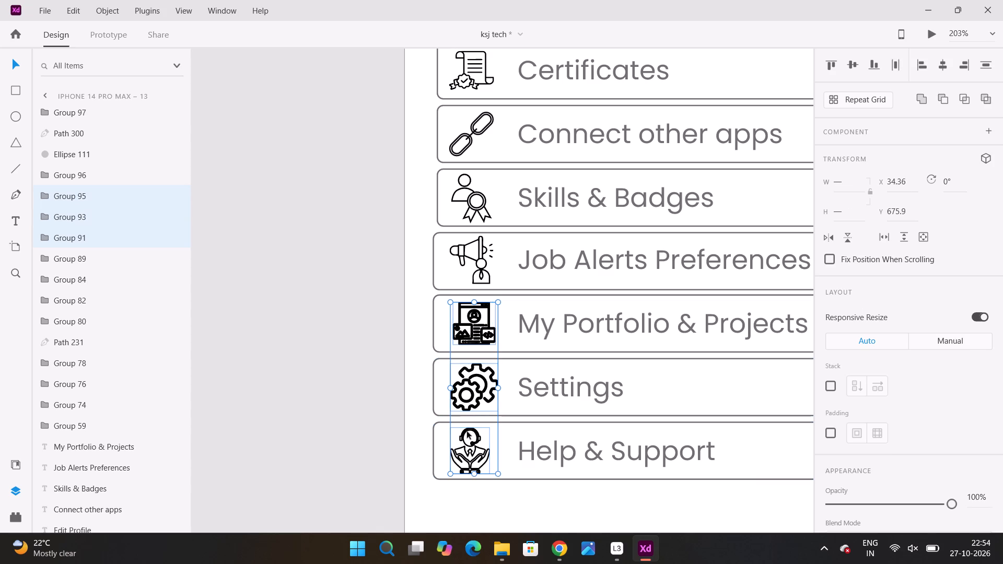
{"action": "scroll", "coordinate": [919, 367], "scroll_direction": "down", "scroll_amount": 6}
{"action": "left_click", "coordinate": [861, 384]}
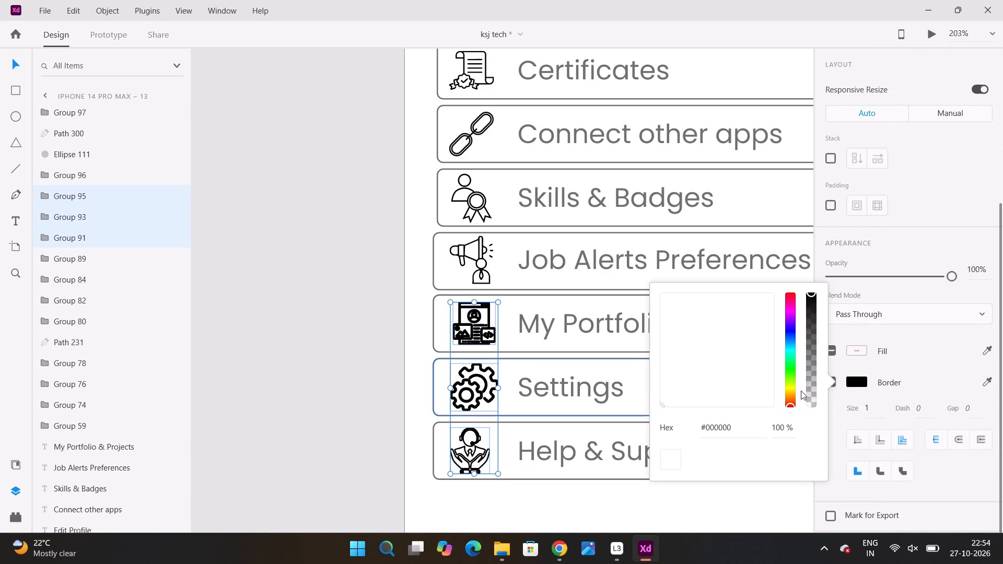
{"action": "left_click", "coordinate": [736, 428]}
{"action": "left_click_drag", "start_coordinate": [735, 428], "coordinate": [699, 427]}
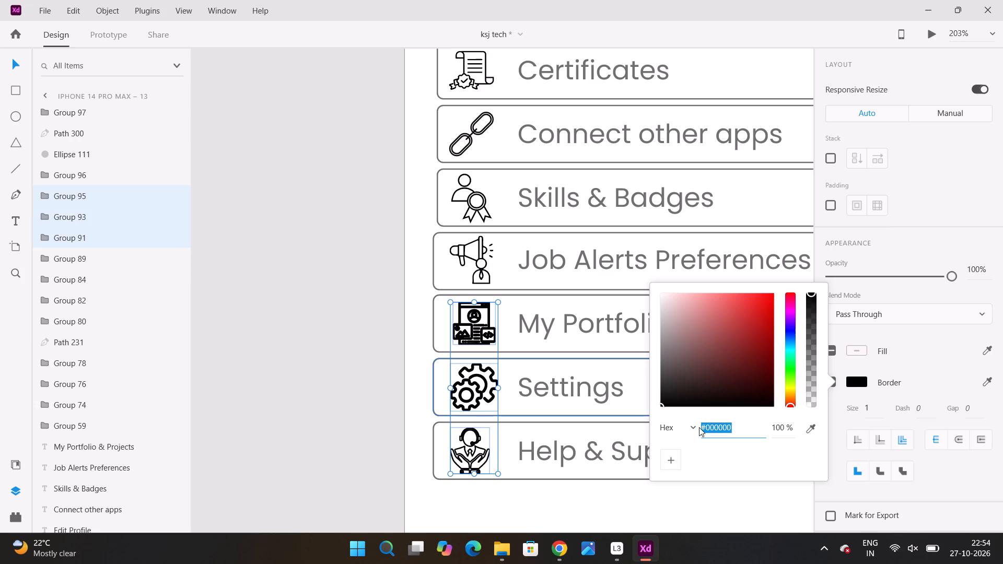
{"action": "key", "text": "ctrl+c"}
{"action": "left_click_drag", "start_coordinate": [367, 254], "coordinate": [367, 259]}
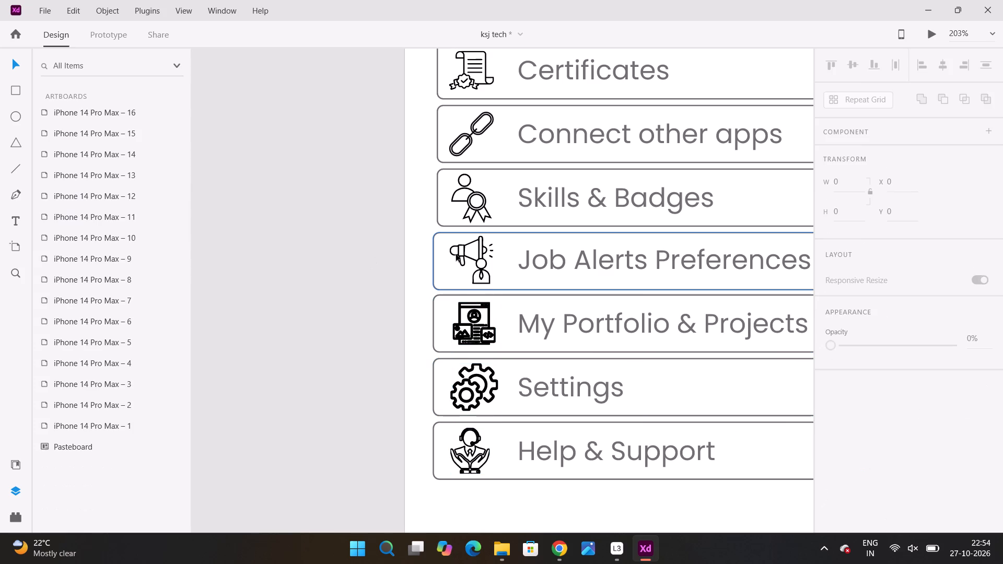
Turn on the fill and set a #000000 border for the Job Alerts Preferences, Skills & Badges and Connect other apps icons, and deselect them.
{"action": "left_click", "coordinate": [464, 253]}
{"action": "left_click", "coordinate": [472, 209], "text": "shift"}
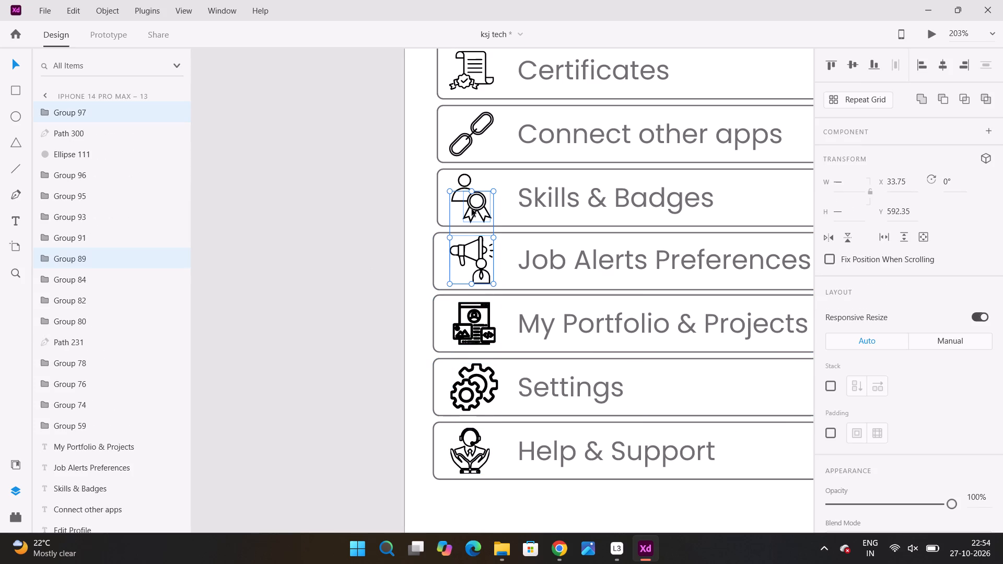
{"action": "left_click", "coordinate": [464, 183], "text": "shift"}
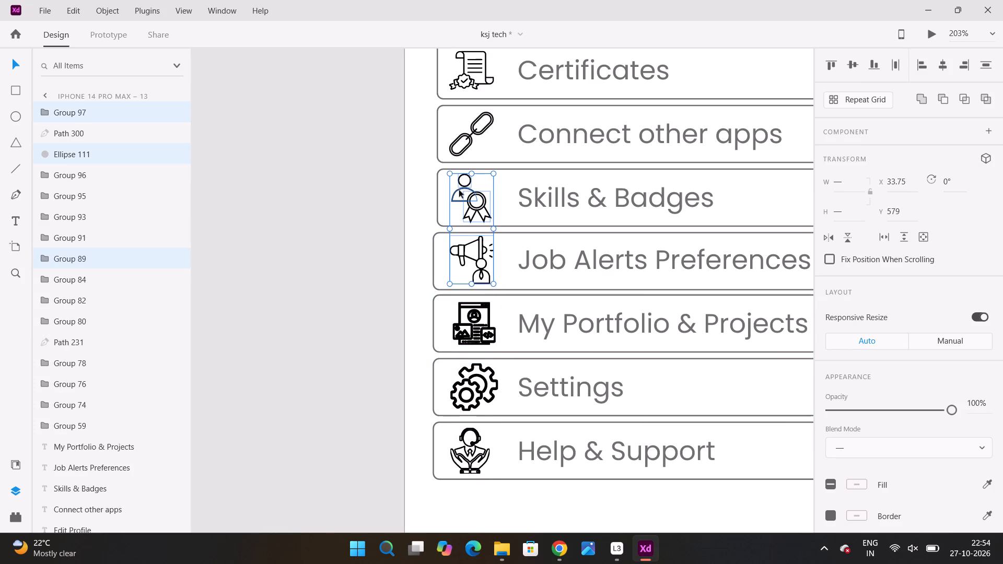
{"action": "left_click", "coordinate": [459, 190], "text": "shift"}
{"action": "scroll", "coordinate": [464, 166], "scroll_direction": "up", "scroll_amount": 5}
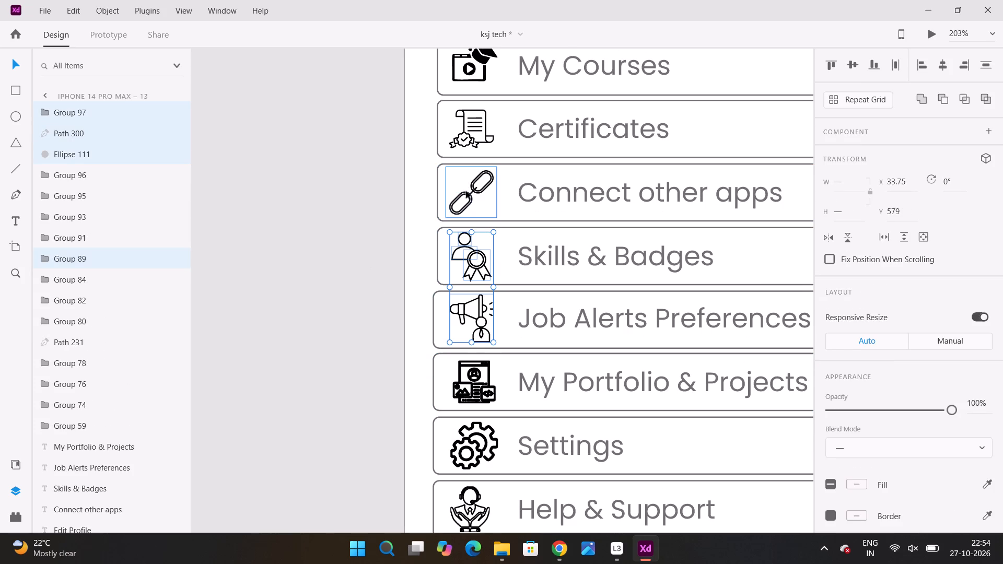
{"action": "left_click", "coordinate": [466, 191], "text": "shift"}
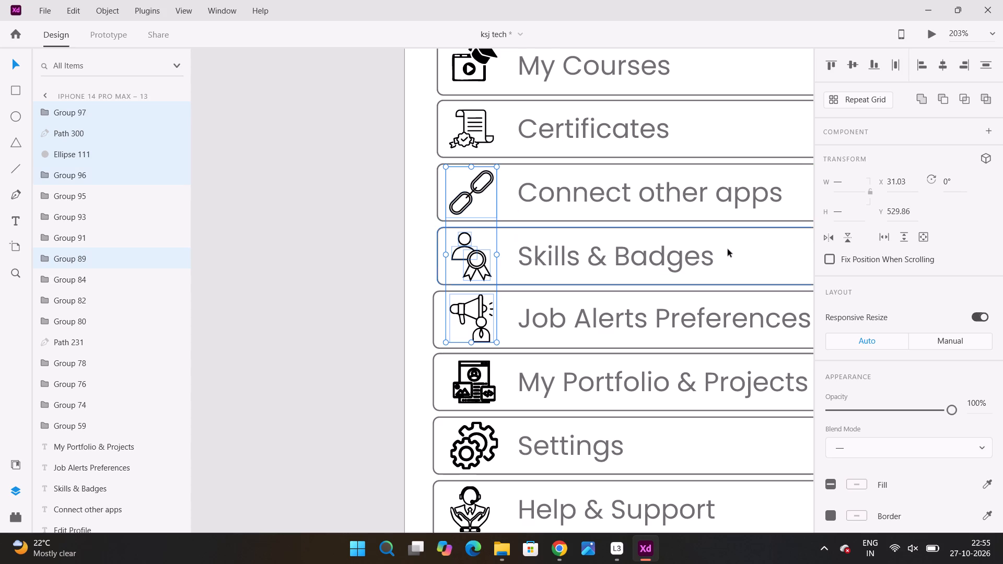
{"action": "scroll", "coordinate": [907, 367], "scroll_direction": "down", "scroll_amount": 4}
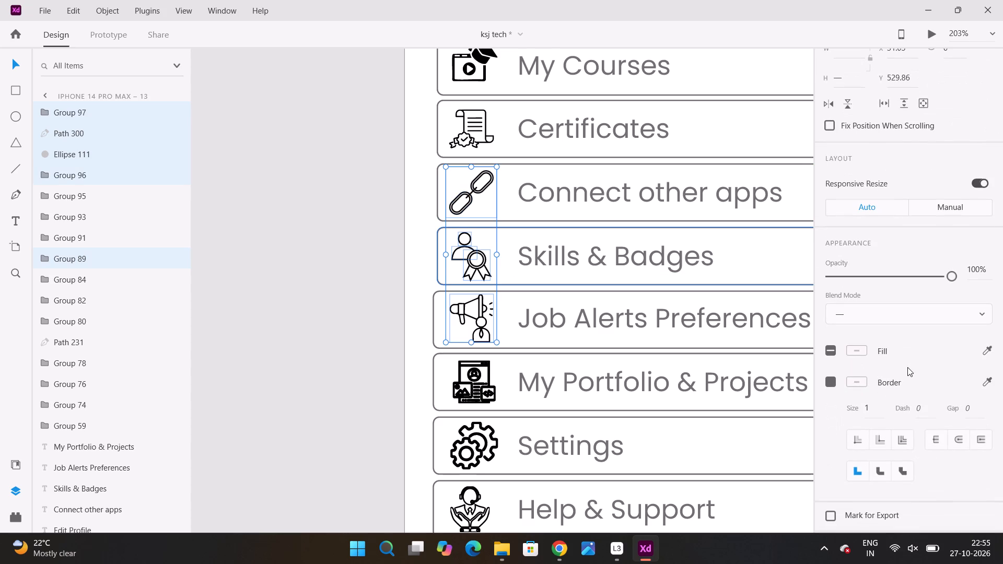
{"action": "left_click", "coordinate": [830, 351]}
{"action": "left_click", "coordinate": [854, 380]}
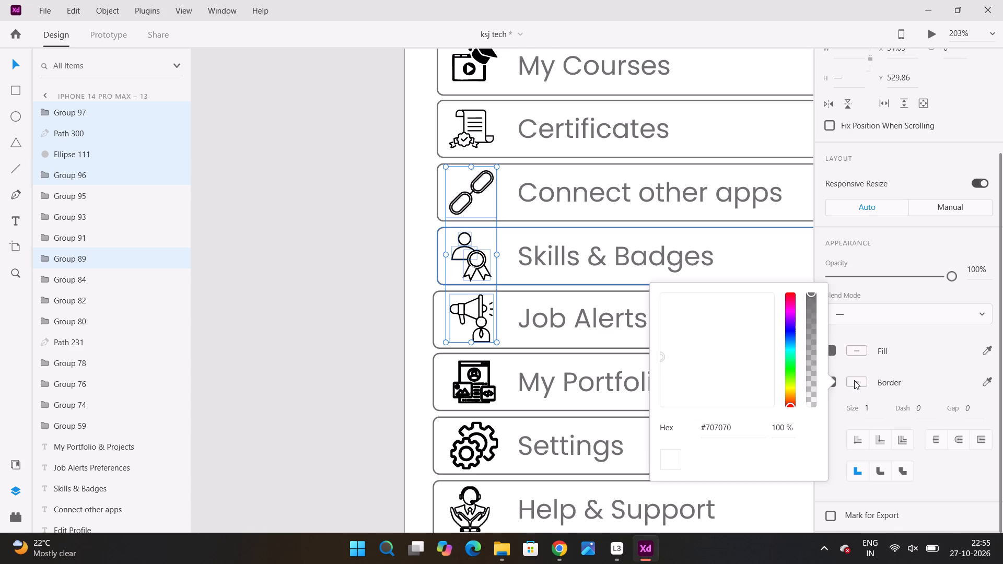
{"action": "left_click_drag", "start_coordinate": [661, 355], "coordinate": [661, 390]}
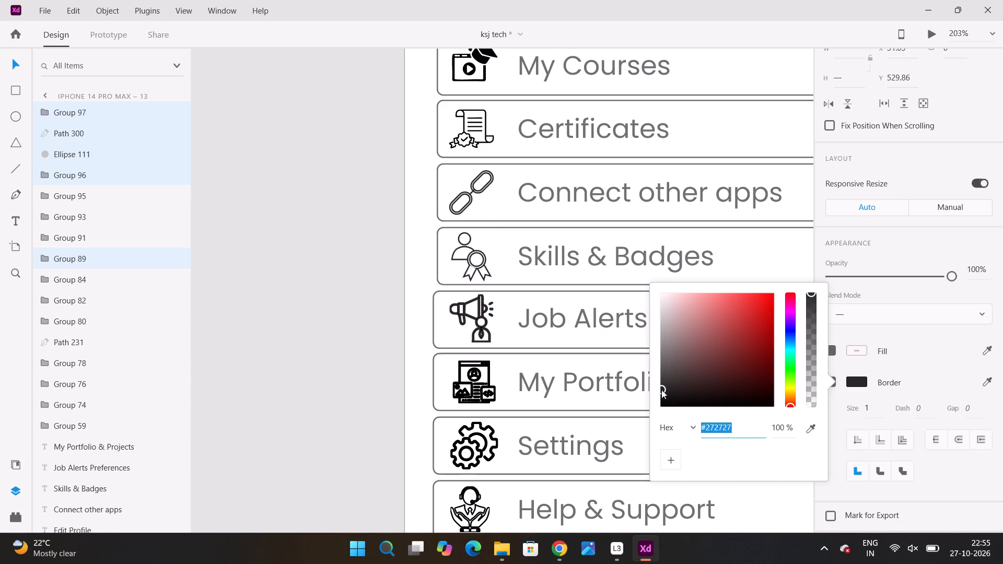
{"action": "left_click_drag", "start_coordinate": [661, 390], "coordinate": [662, 419]}
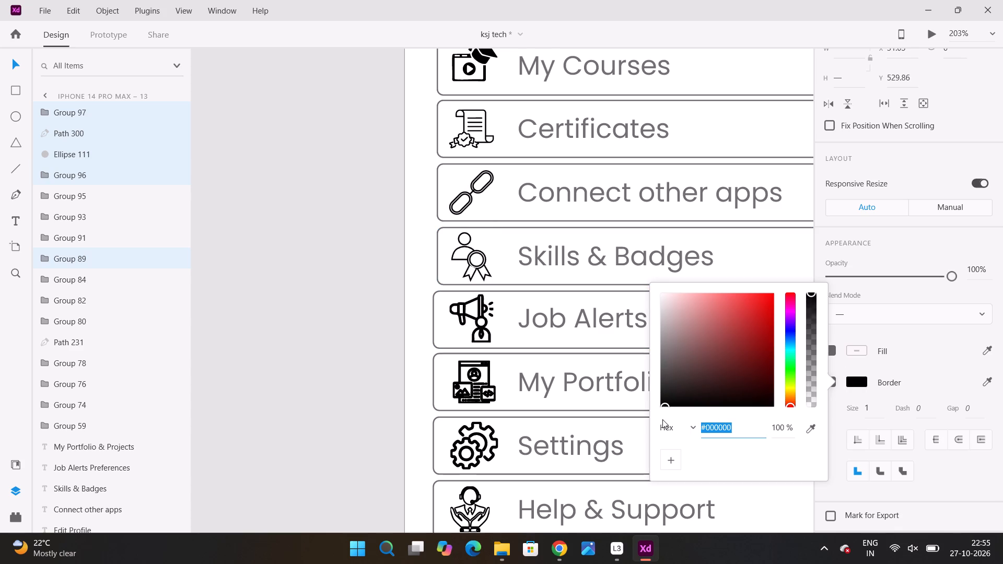
{"action": "left_click_drag", "start_coordinate": [662, 419], "coordinate": [650, 424]}
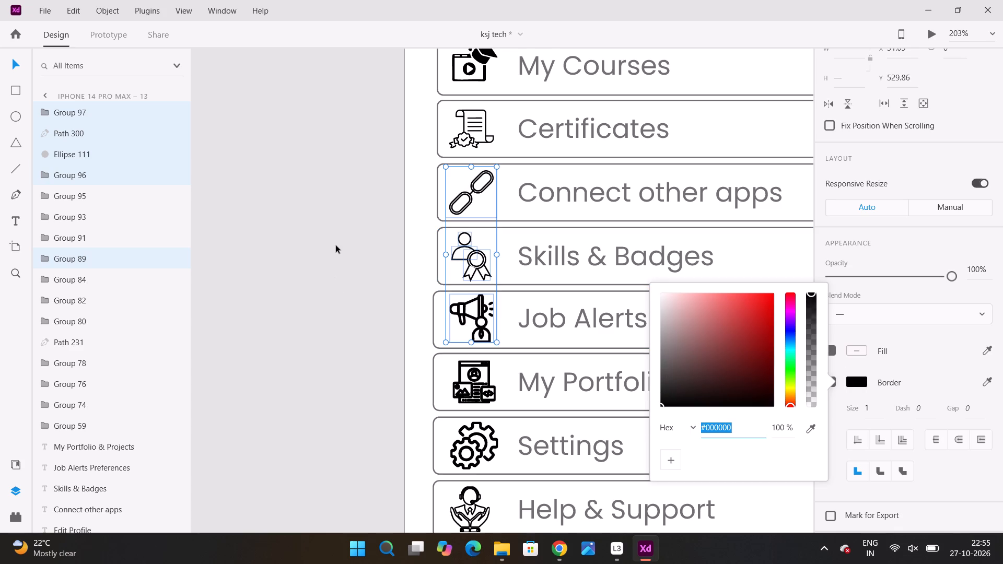
{"action": "left_click", "coordinate": [336, 245]}
Turn on the border of the My Courses icon and turn off its fill.
{"action": "scroll", "coordinate": [446, 176], "scroll_direction": "up", "scroll_amount": 4}
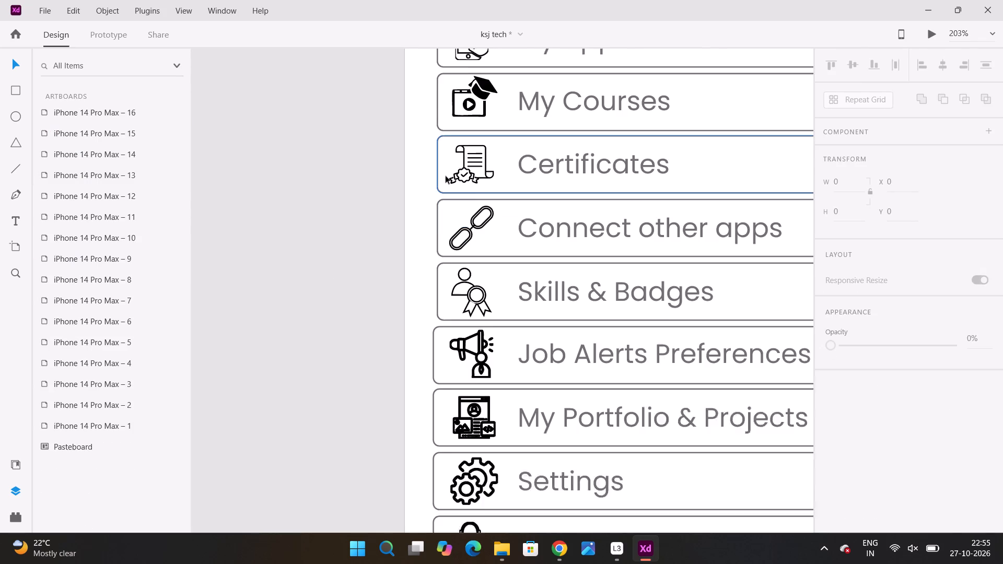
{"action": "scroll", "coordinate": [446, 176], "scroll_direction": "up", "scroll_amount": 20}
{"action": "scroll", "coordinate": [464, 280], "scroll_direction": "up", "scroll_amount": 6}
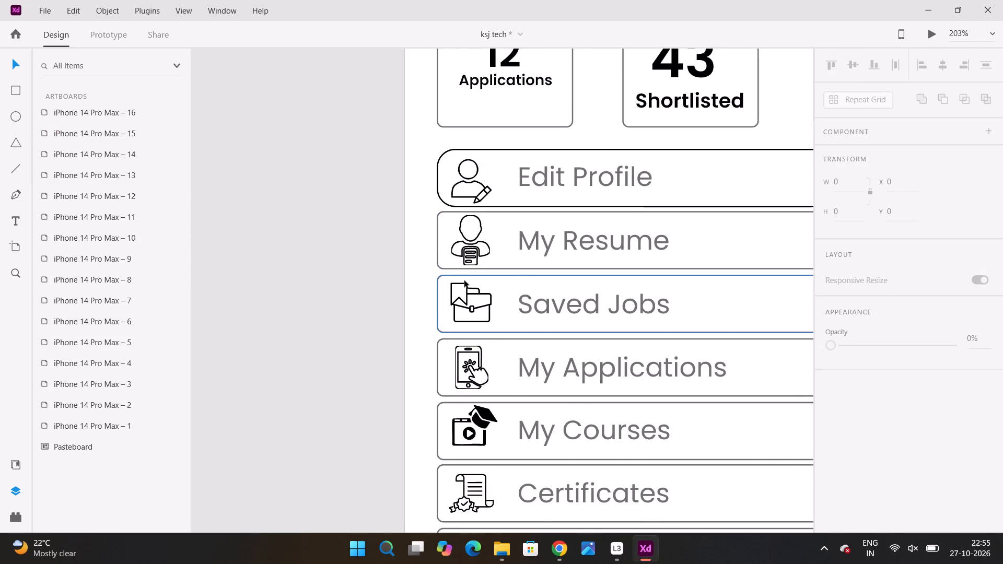
{"action": "scroll", "coordinate": [464, 281], "scroll_direction": "down", "scroll_amount": 5}
{"action": "left_click", "coordinate": [484, 361]}
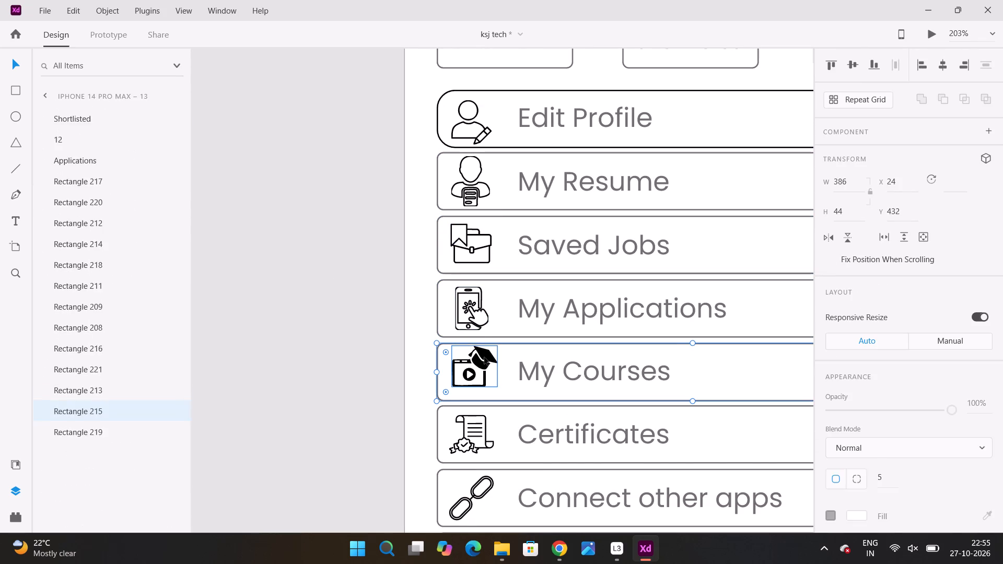
{"action": "left_click", "coordinate": [484, 357]}
{"action": "scroll", "coordinate": [926, 398], "scroll_direction": "down", "scroll_amount": 6}
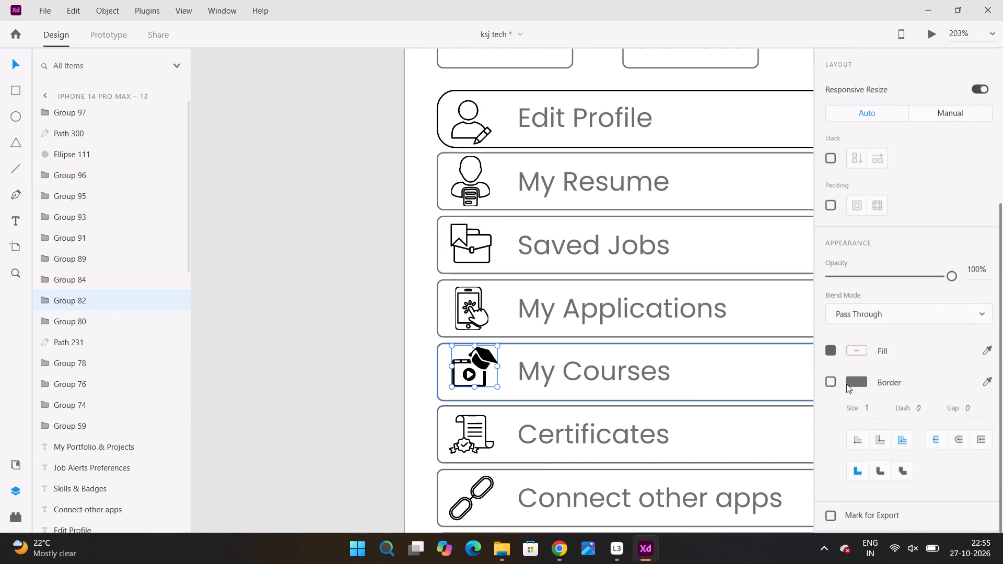
{"action": "left_click", "coordinate": [833, 383]}
{"action": "left_click", "coordinate": [830, 352]}
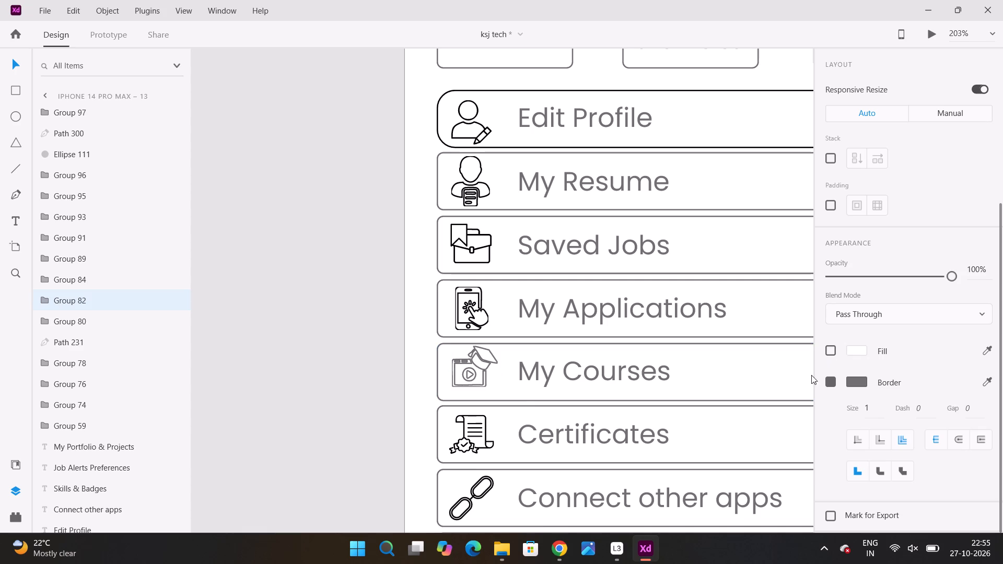
Turn on the fill and set a #000000 border for the My Applications, My Courses and Certificates icons together.
{"action": "left_click", "coordinate": [470, 424], "text": "shift"}
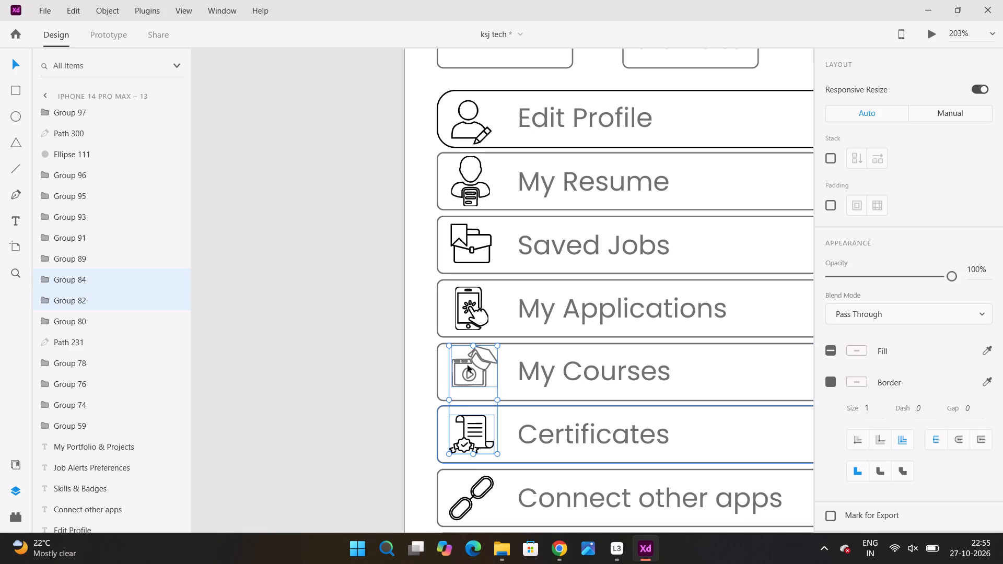
{"action": "left_click", "coordinate": [486, 316], "text": "shift"}
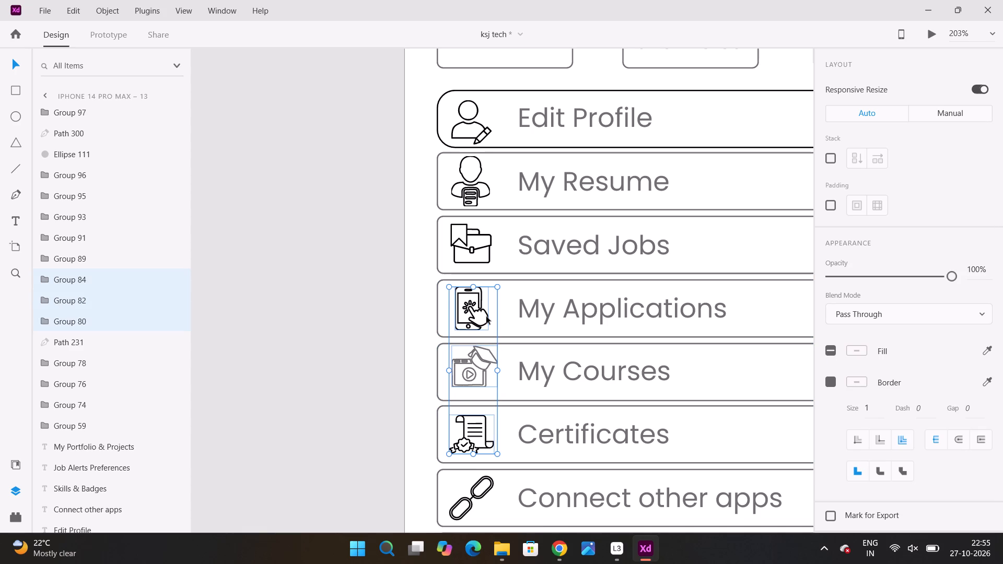
{"action": "scroll", "coordinate": [896, 416], "scroll_direction": "down", "scroll_amount": 3}
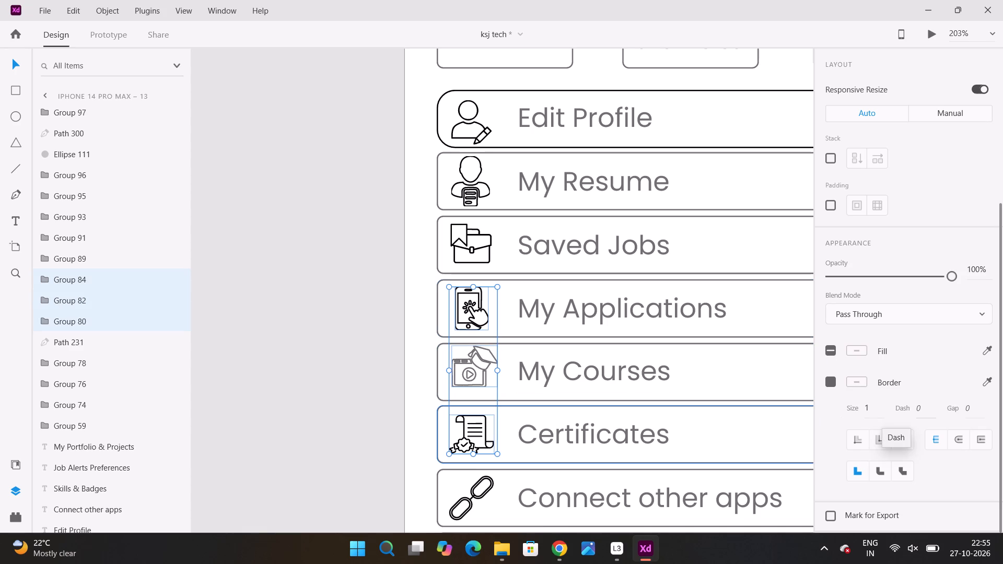
{"action": "left_click", "coordinate": [831, 352]}
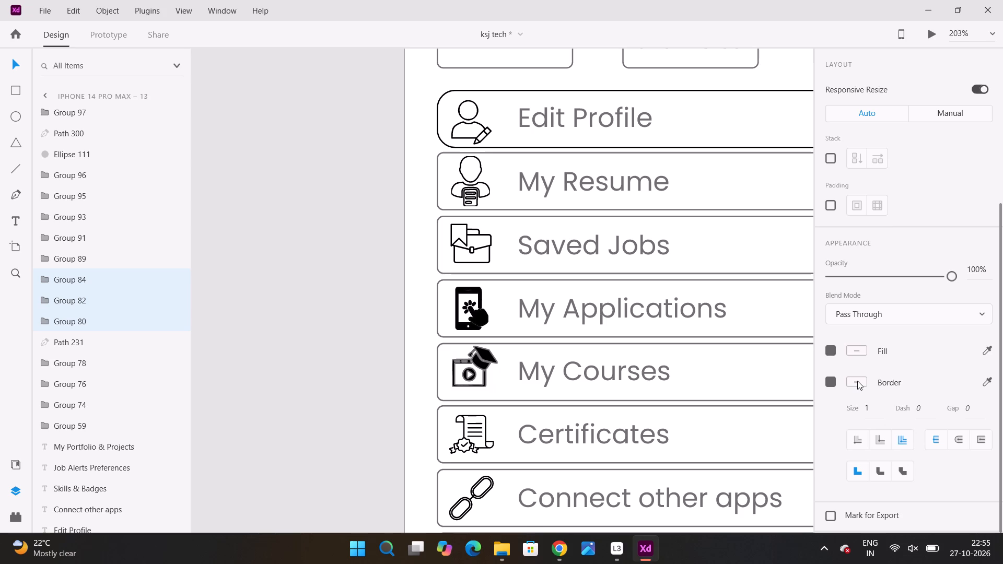
{"action": "left_click", "coordinate": [857, 381]}
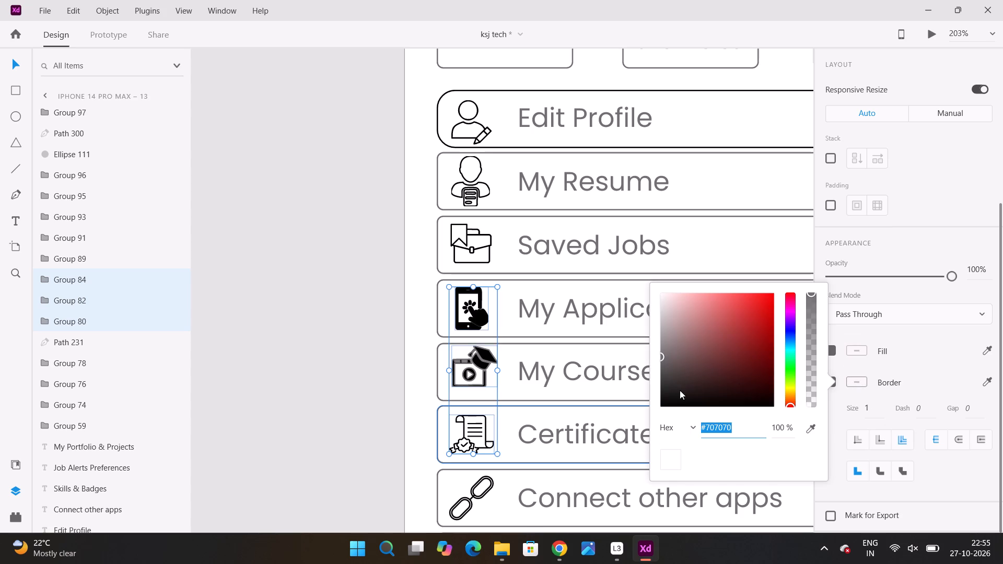
{"action": "left_click_drag", "start_coordinate": [680, 390], "coordinate": [664, 418]}
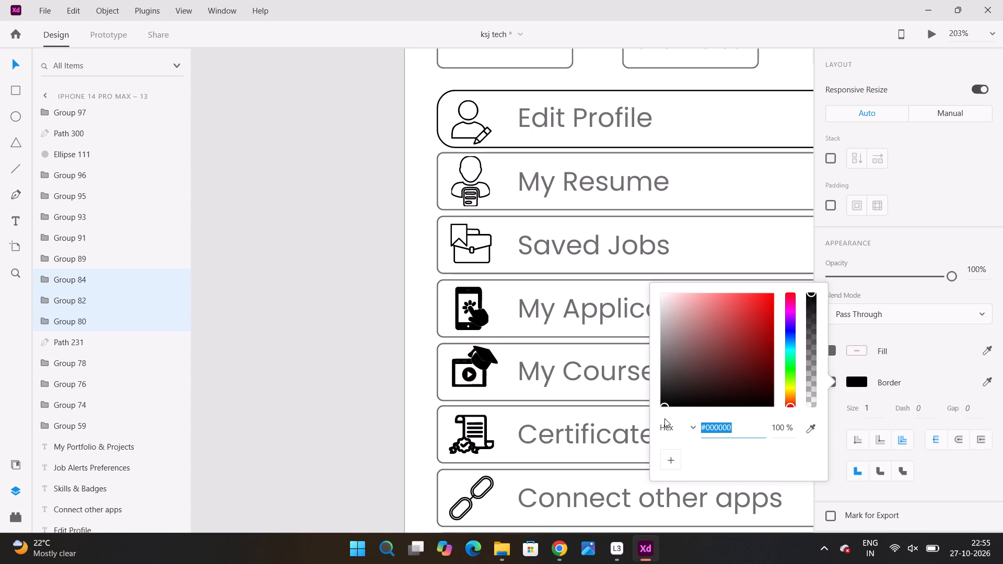
Turn off the fill of the My Applications, My Courses and Certificates icons and leave nothing selected.
{"action": "left_click", "coordinate": [832, 352]}
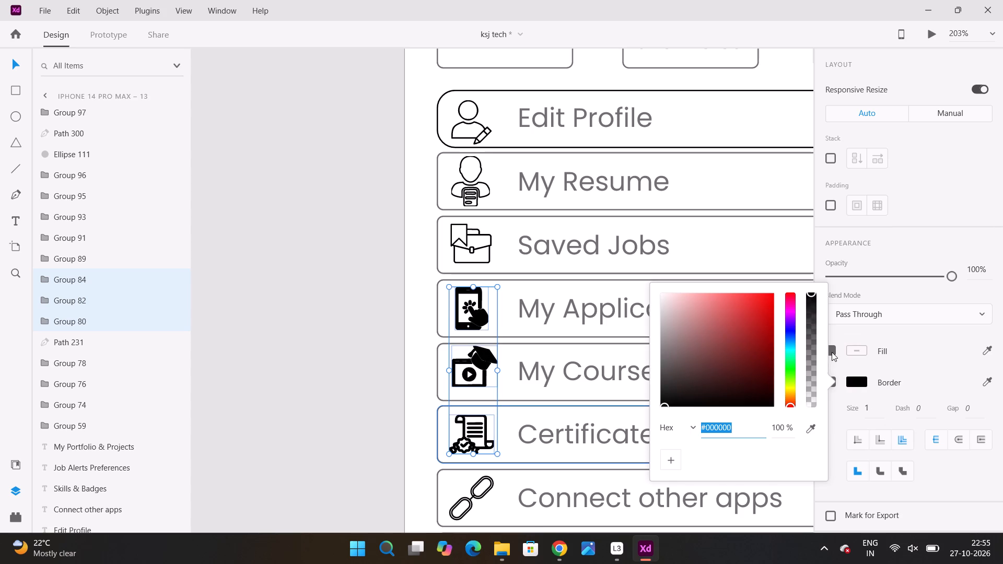
{"action": "left_click", "coordinate": [832, 352]}
{"action": "left_click", "coordinate": [377, 319]}
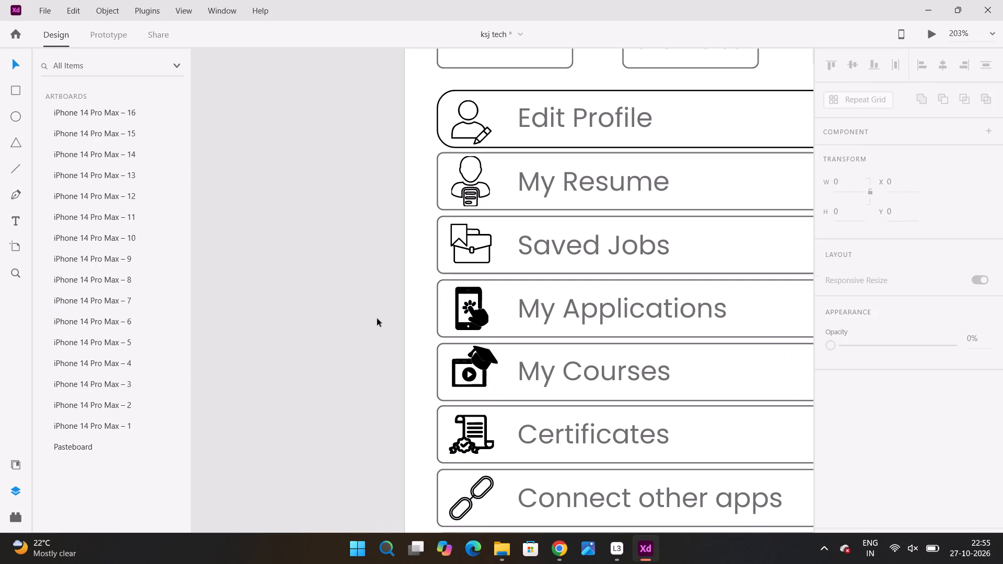
{"action": "left_click", "coordinate": [479, 323]}
{"action": "left_click", "coordinate": [485, 358], "text": "shift"}
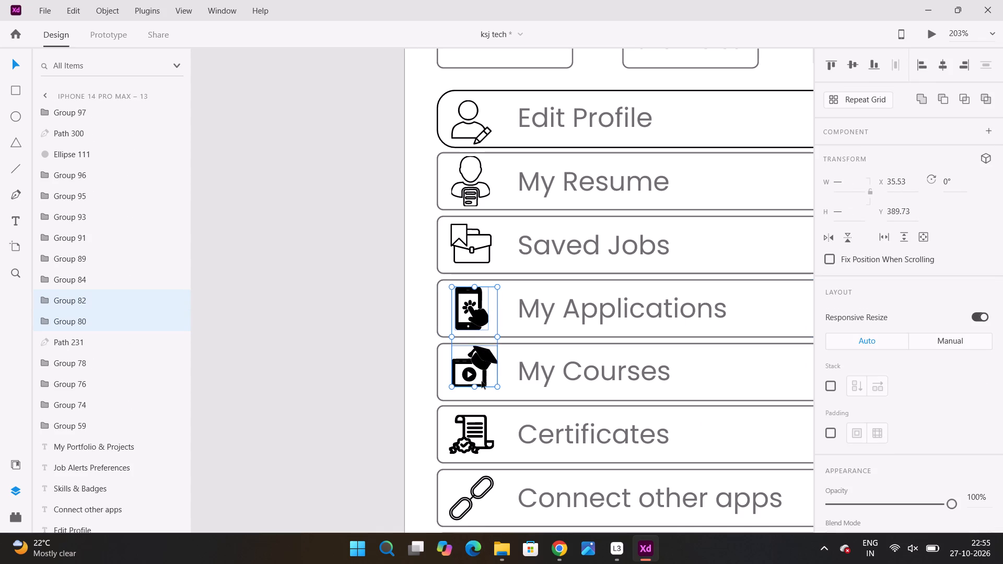
{"action": "left_click", "coordinate": [477, 416], "text": "shift"}
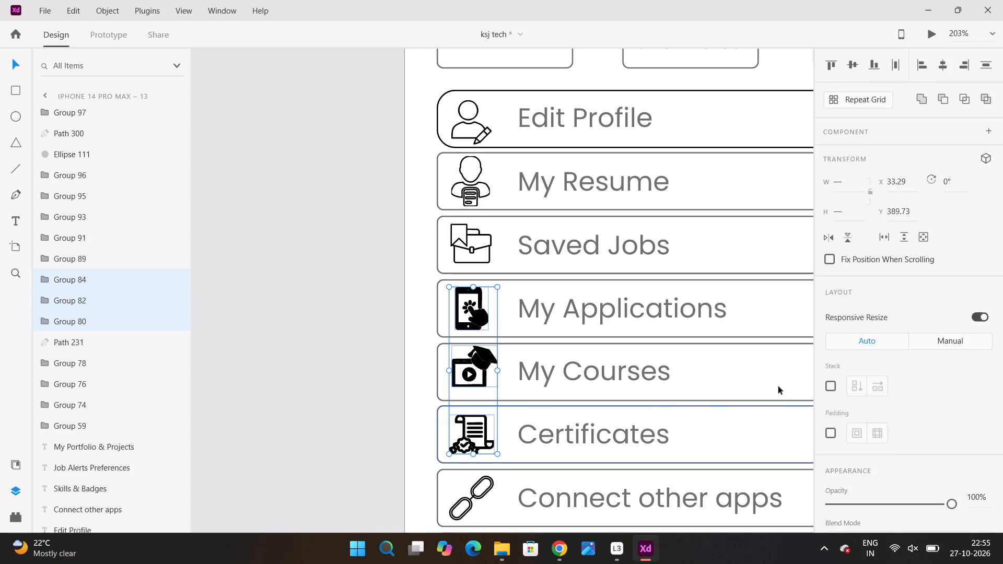
{"action": "scroll", "coordinate": [887, 382], "scroll_direction": "down", "scroll_amount": 5}
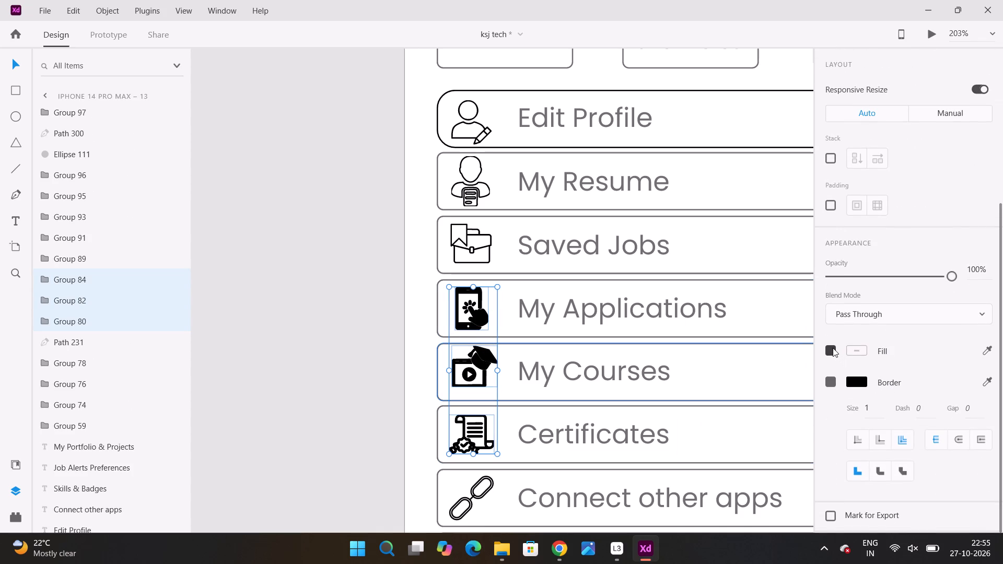
{"action": "left_click", "coordinate": [833, 348]}
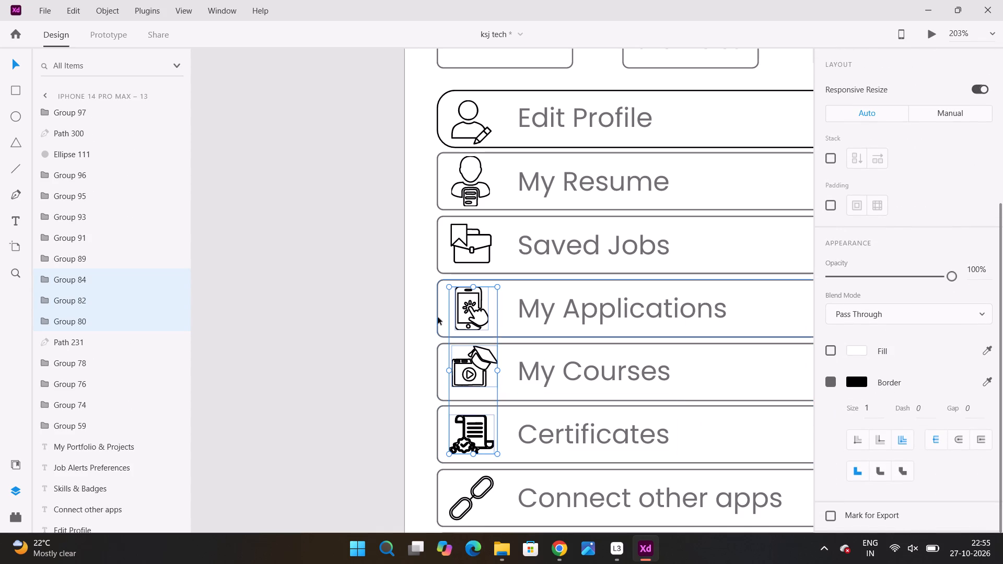
{"action": "left_click", "coordinate": [378, 245]}
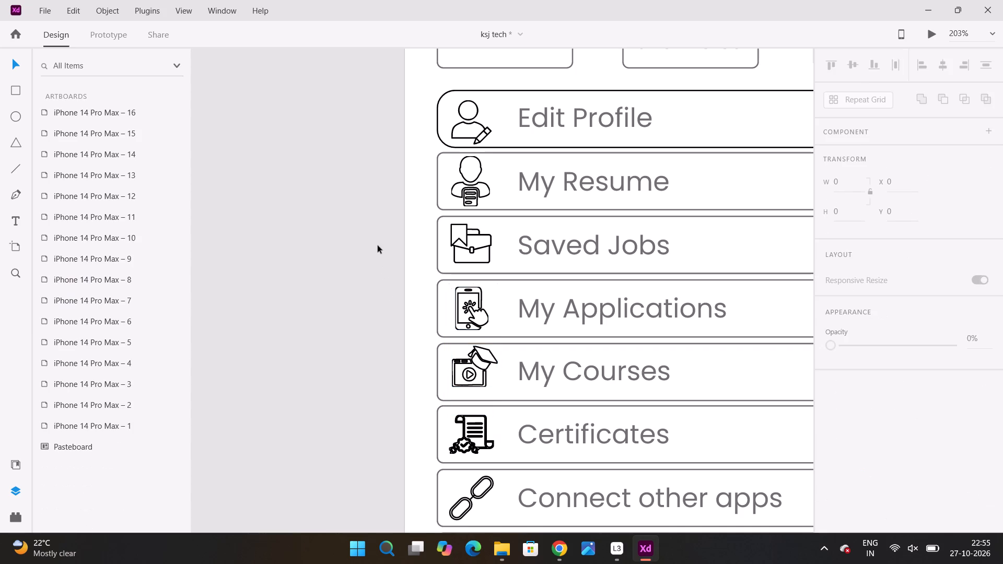
Save the document.
{"action": "key", "text": "ctrl+s"}
{"action": "key", "text": "ctrl+s"}
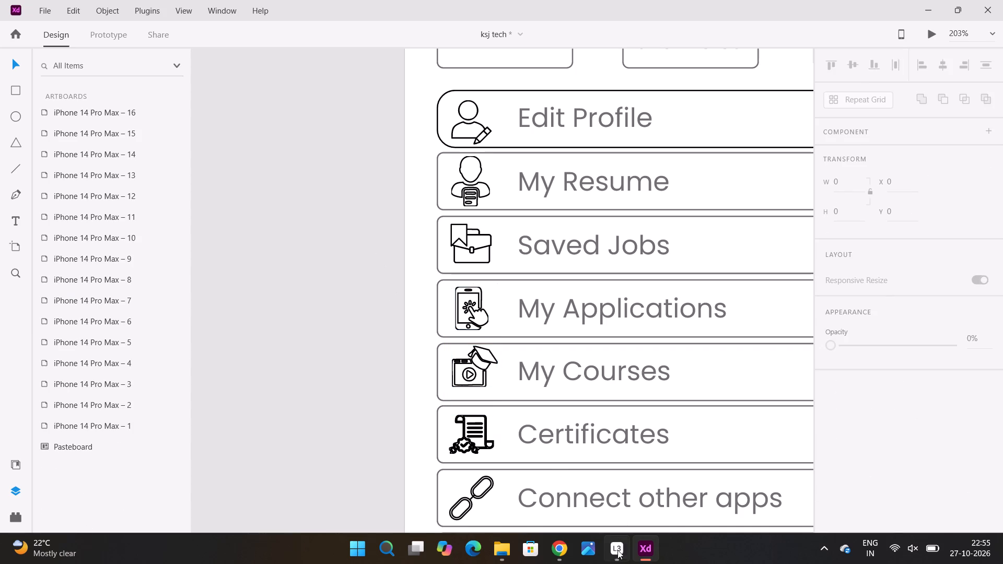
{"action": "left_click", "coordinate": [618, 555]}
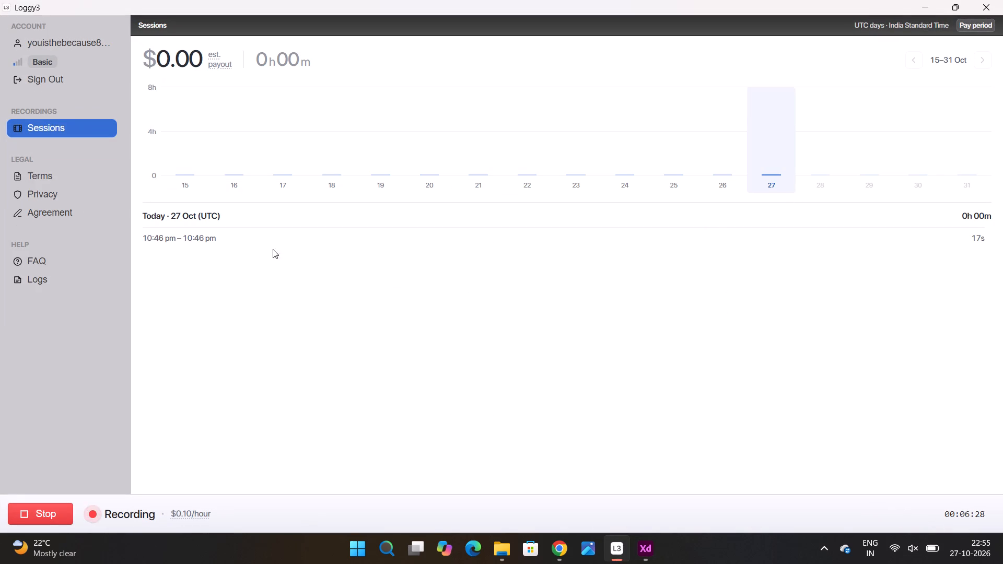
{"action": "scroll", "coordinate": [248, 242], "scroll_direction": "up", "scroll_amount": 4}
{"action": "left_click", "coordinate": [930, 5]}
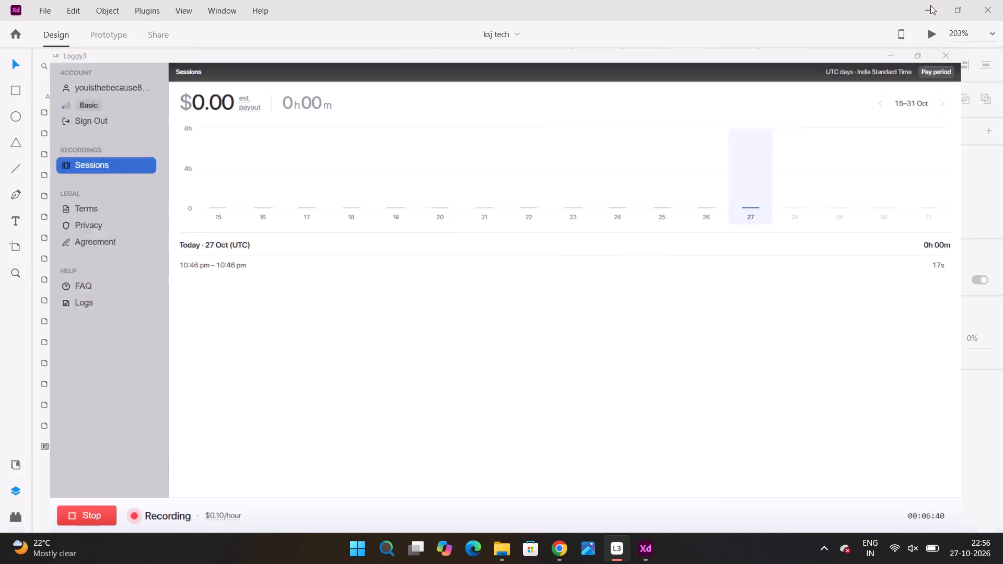
Turn on the fill for the Edit Profile, My Resume and Saved Jobs icons together, including the Saved Jobs bookmark shape.
{"action": "scroll", "coordinate": [430, 258], "scroll_direction": "up", "scroll_amount": 2}
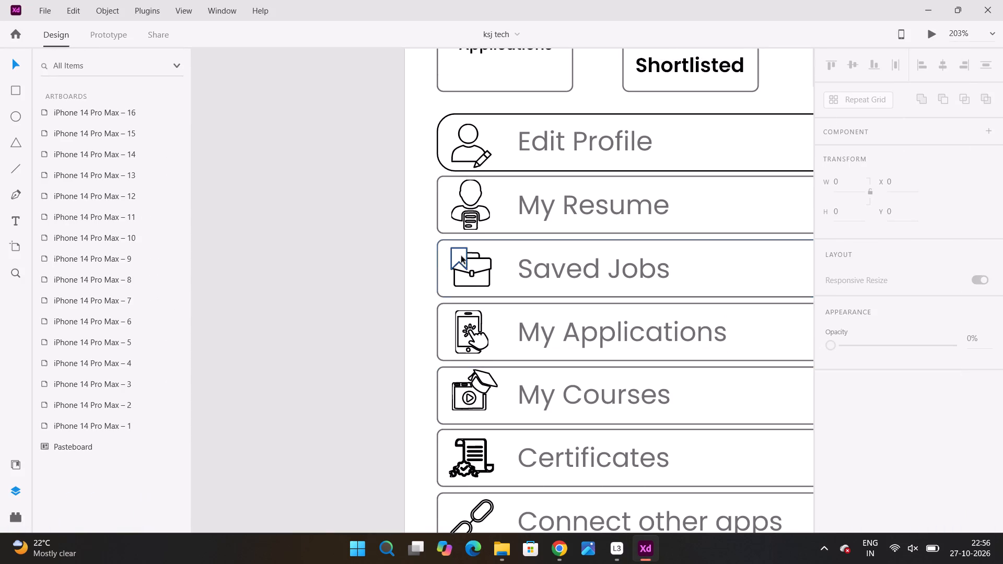
{"action": "left_click", "coordinate": [462, 257]}
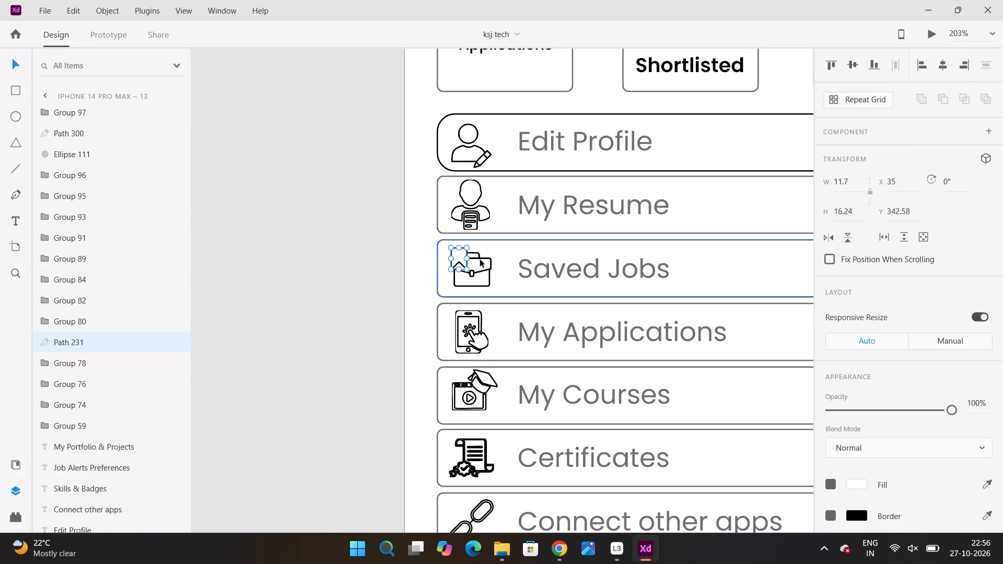
{"action": "left_click", "coordinate": [480, 257], "text": "shift"}
{"action": "left_click", "coordinate": [476, 225], "text": "shift"}
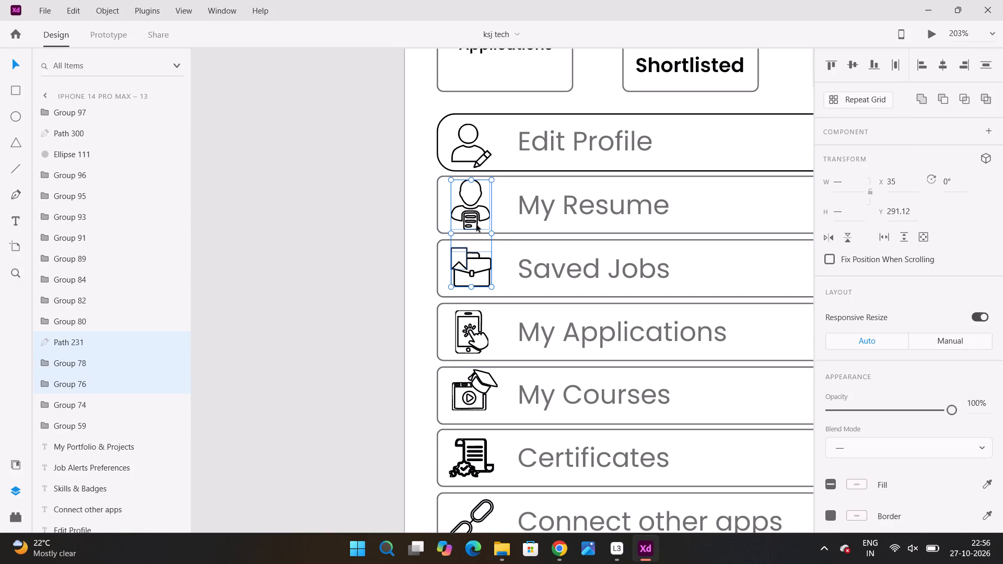
{"action": "left_click", "coordinate": [483, 162], "text": "shift"}
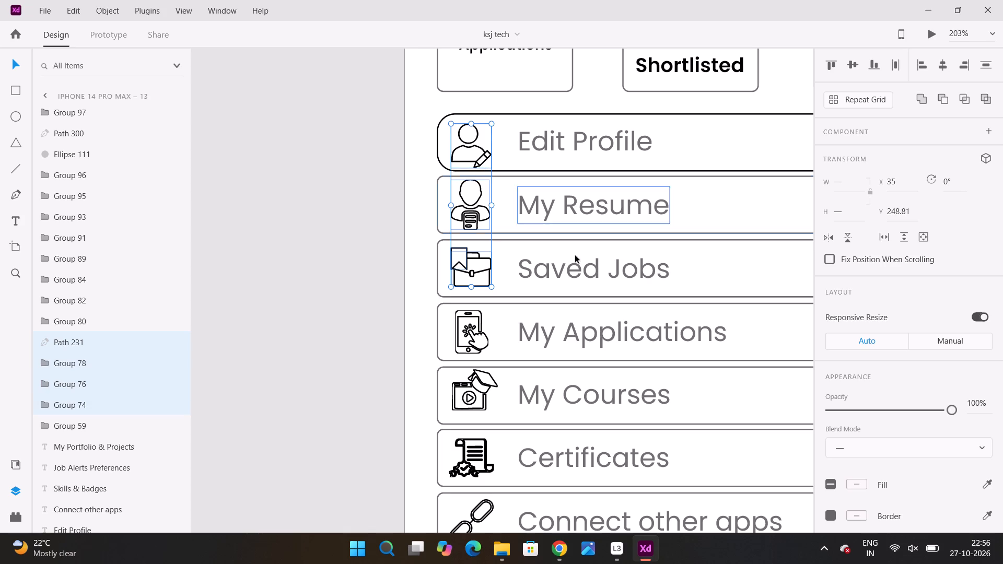
{"action": "scroll", "coordinate": [856, 327], "scroll_direction": "down", "scroll_amount": 10}
{"action": "scroll", "coordinate": [865, 378], "scroll_direction": "up", "scroll_amount": 1}
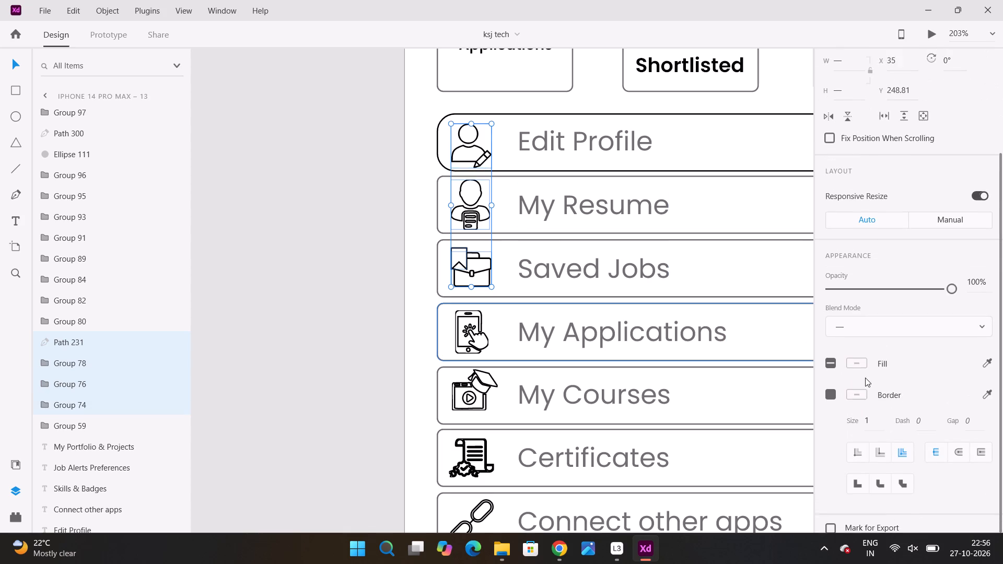
{"action": "scroll", "coordinate": [865, 378], "scroll_direction": "up", "scroll_amount": 1}
{"action": "scroll", "coordinate": [865, 378], "scroll_direction": "down", "scroll_amount": 3}
{"action": "left_click", "coordinate": [831, 350]}
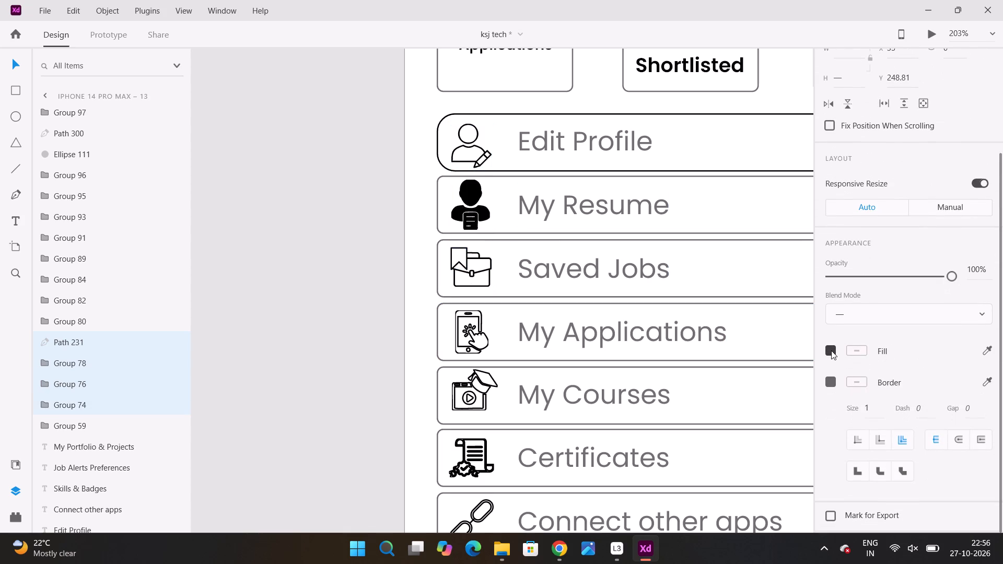
{"action": "left_click", "coordinate": [833, 352]}
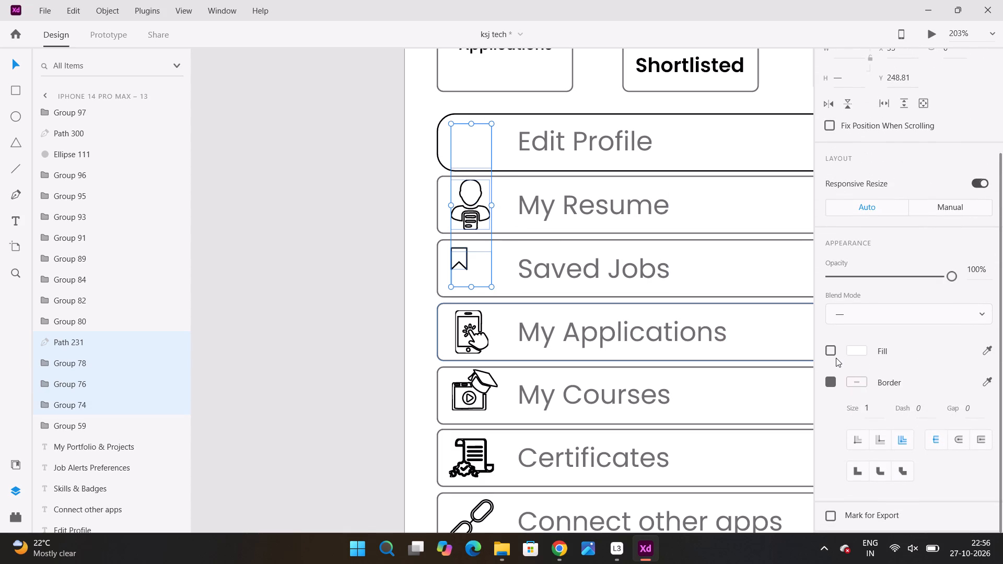
{"action": "left_click", "coordinate": [833, 353]}
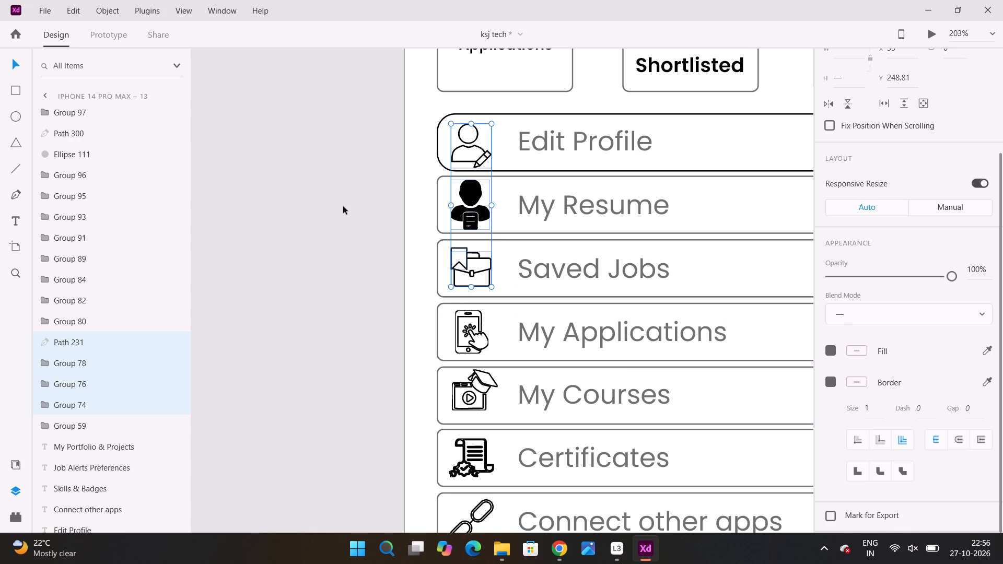
Set the fill colour of the selected Edit Profile, My Resume and Saved Jobs icons to #000000 and deselect them.
{"action": "left_click", "coordinate": [862, 351]}
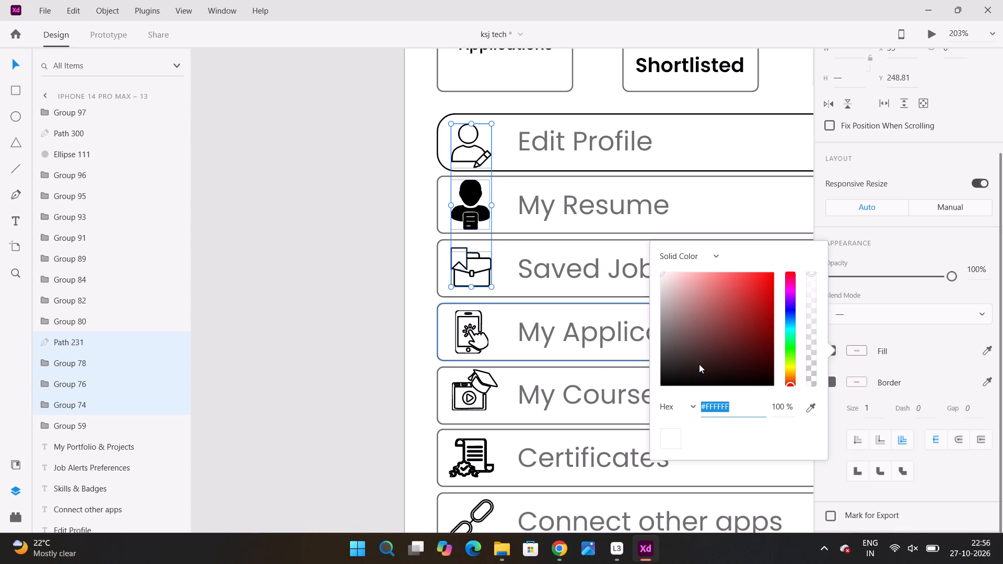
{"action": "left_click_drag", "start_coordinate": [695, 364], "coordinate": [644, 415]}
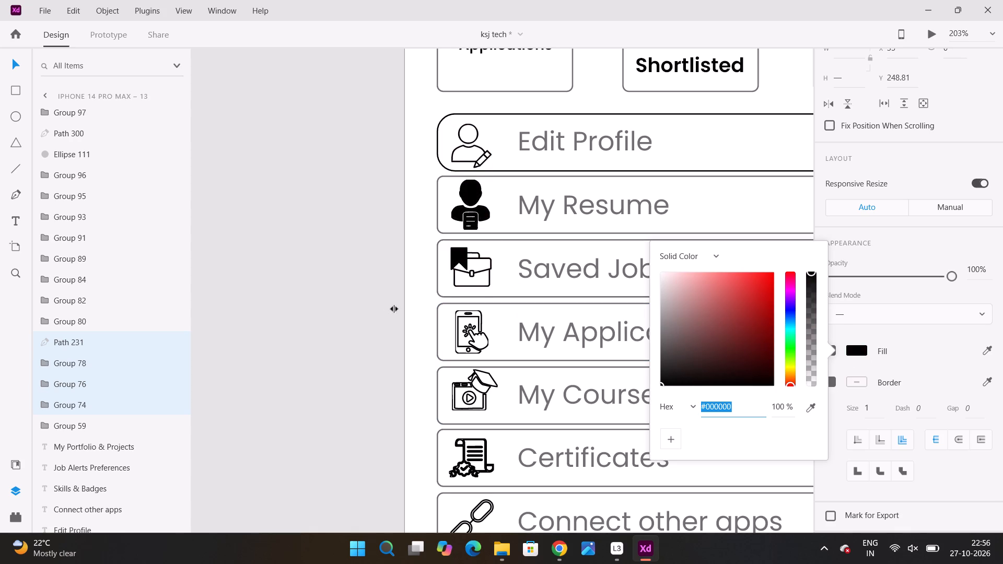
{"action": "left_click", "coordinate": [358, 267]}
Select the My Resume icon.
{"action": "left_click", "coordinate": [470, 203]}
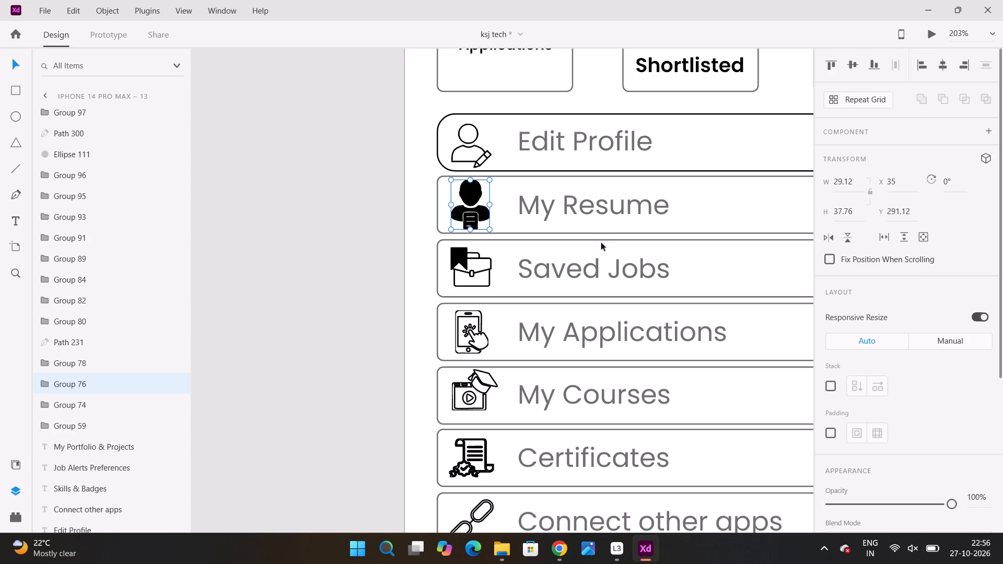
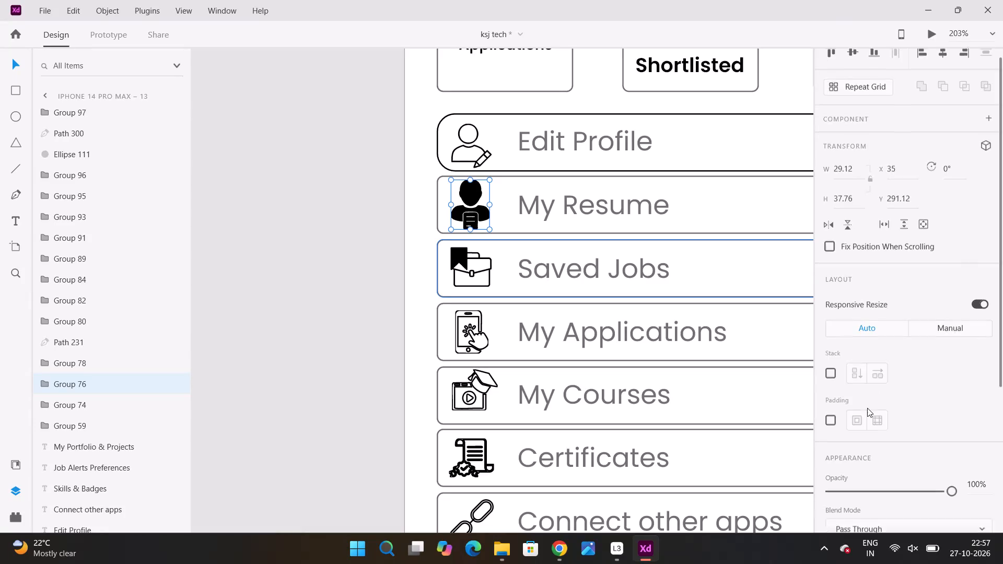
Turn off the fill of the My Resume icon and save the document.
{"action": "scroll", "coordinate": [867, 408], "scroll_direction": "down", "scroll_amount": 3}
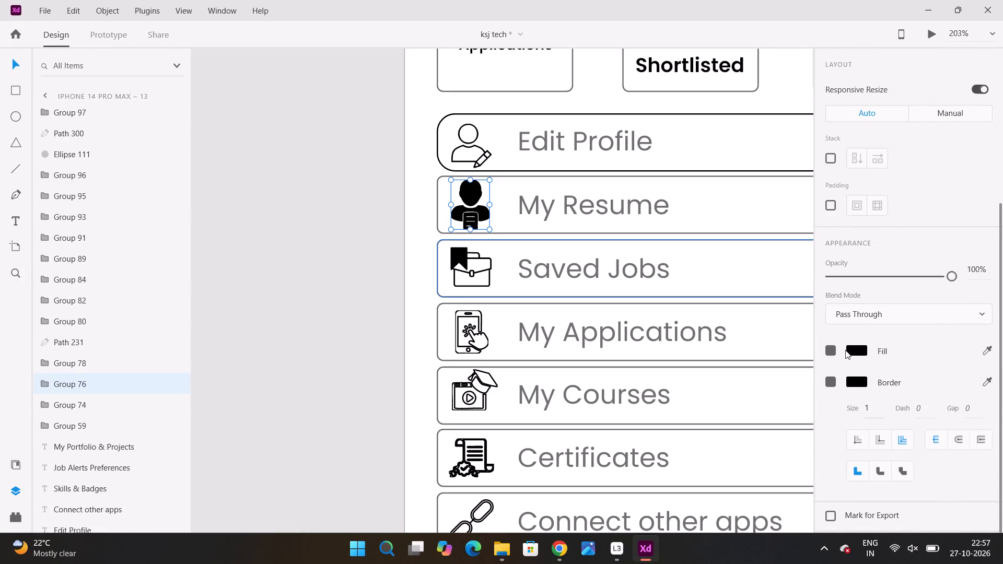
{"action": "left_click", "coordinate": [832, 347]}
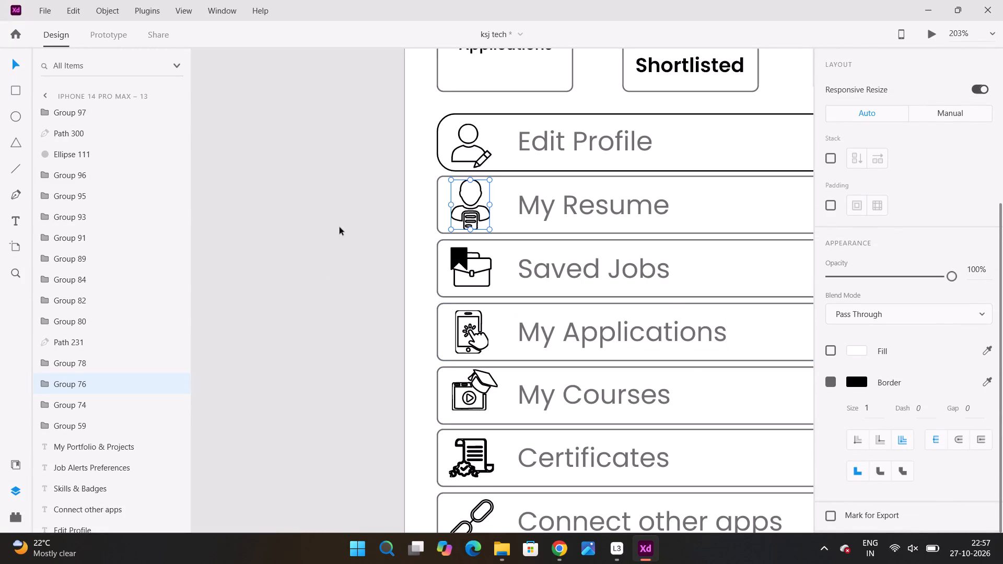
{"action": "left_click", "coordinate": [377, 146]}
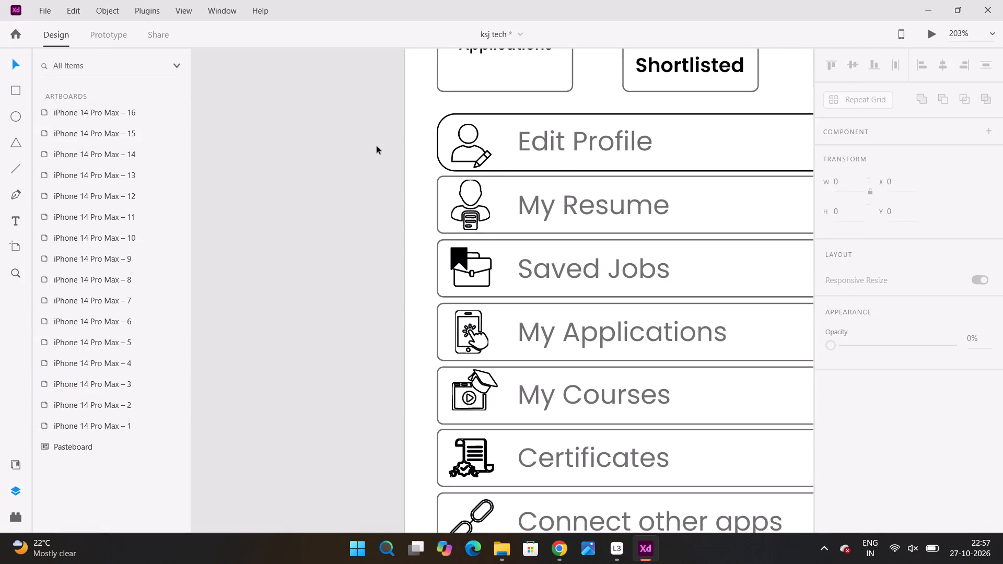
{"action": "key", "text": "ctrl+s"}
{"action": "key", "text": "ctrl+s"}
Select all twelve menu text labels together, from Edit Profile down to Help & Support.
{"action": "left_click", "coordinate": [551, 149]}
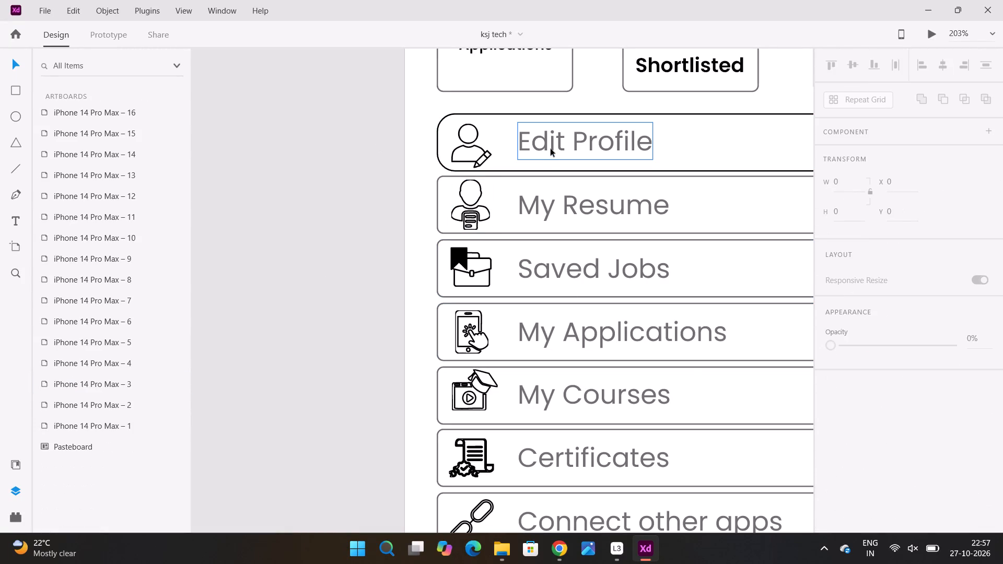
{"action": "left_click", "coordinate": [544, 206], "text": "shift"}
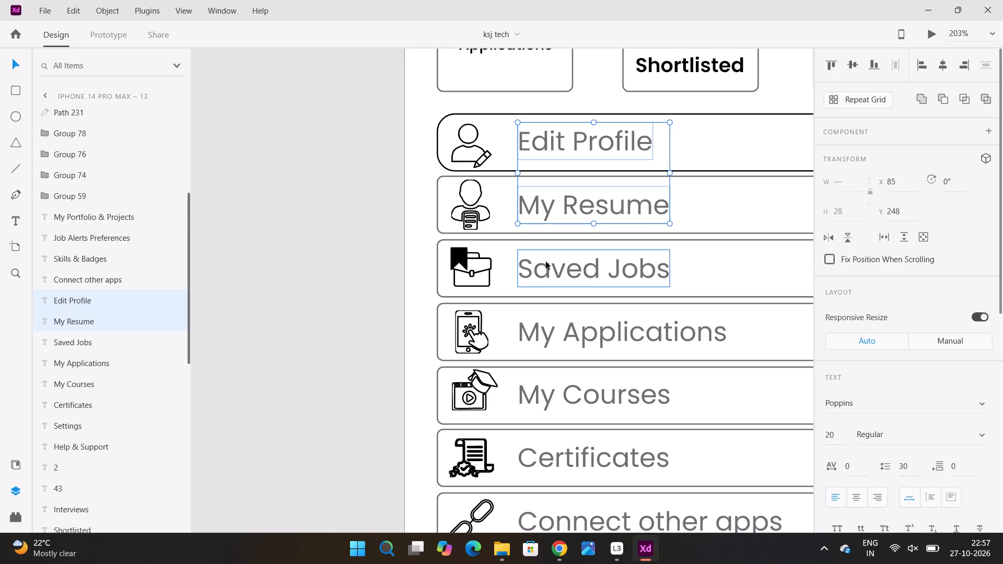
{"action": "left_click", "coordinate": [546, 263], "text": "shift"}
{"action": "left_click", "coordinate": [542, 334], "text": "shift"}
{"action": "left_click", "coordinate": [543, 391], "text": "shift"}
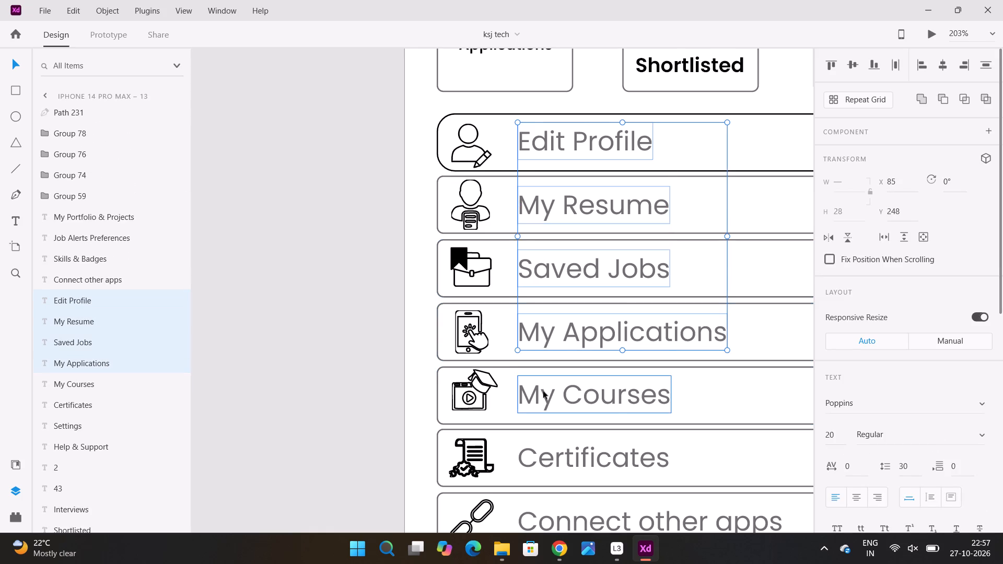
{"action": "scroll", "coordinate": [622, 304], "scroll_direction": "down", "scroll_amount": 17}
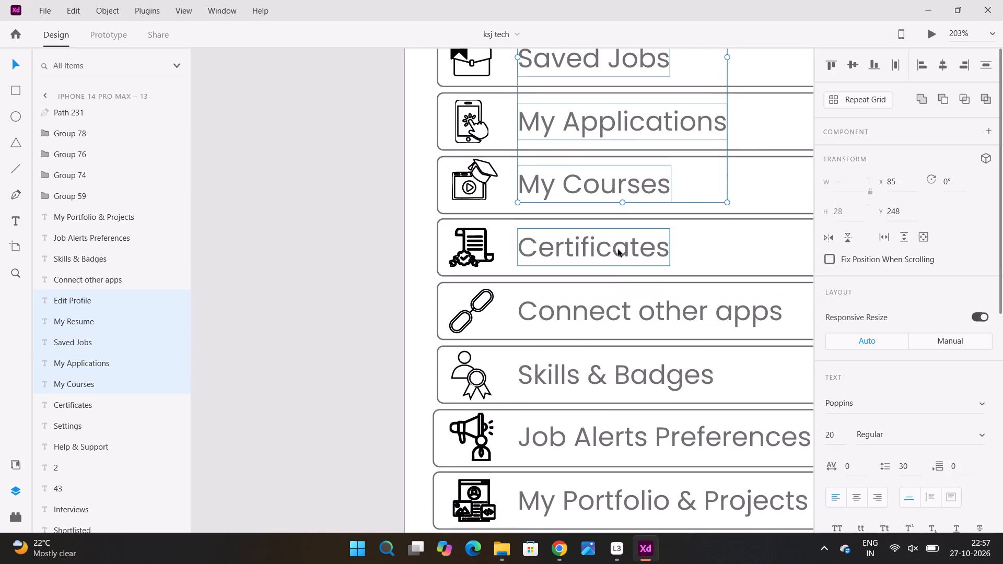
{"action": "left_click", "coordinate": [618, 248], "text": "shift"}
{"action": "left_click", "coordinate": [614, 309], "text": "shift"}
{"action": "left_click", "coordinate": [607, 370], "text": "shift"}
{"action": "scroll", "coordinate": [621, 327], "scroll_direction": "down", "scroll_amount": 18}
{"action": "left_click", "coordinate": [608, 215], "text": "shift"}
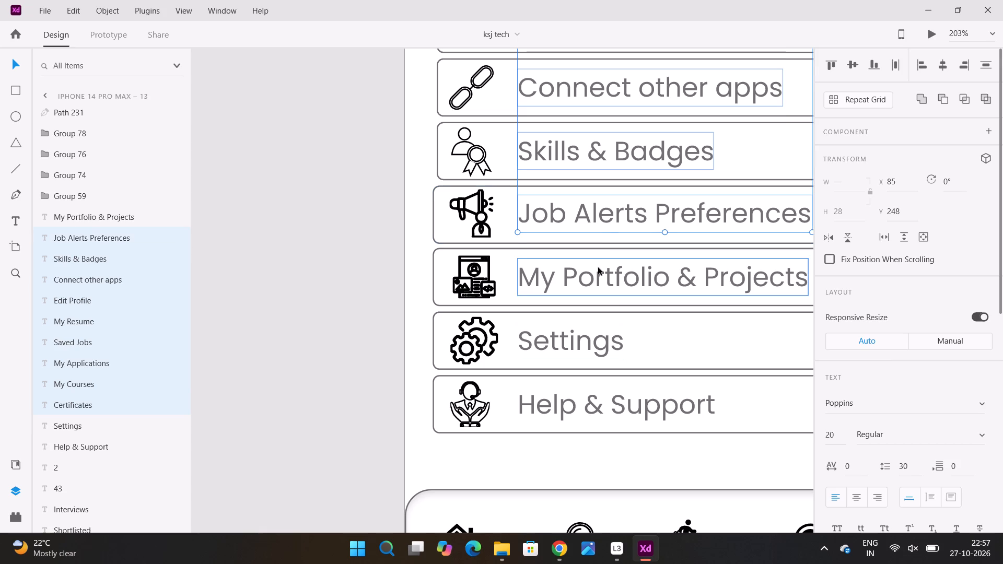
{"action": "left_click", "coordinate": [598, 272], "text": "shift"}
{"action": "left_click", "coordinate": [562, 343], "text": "shift"}
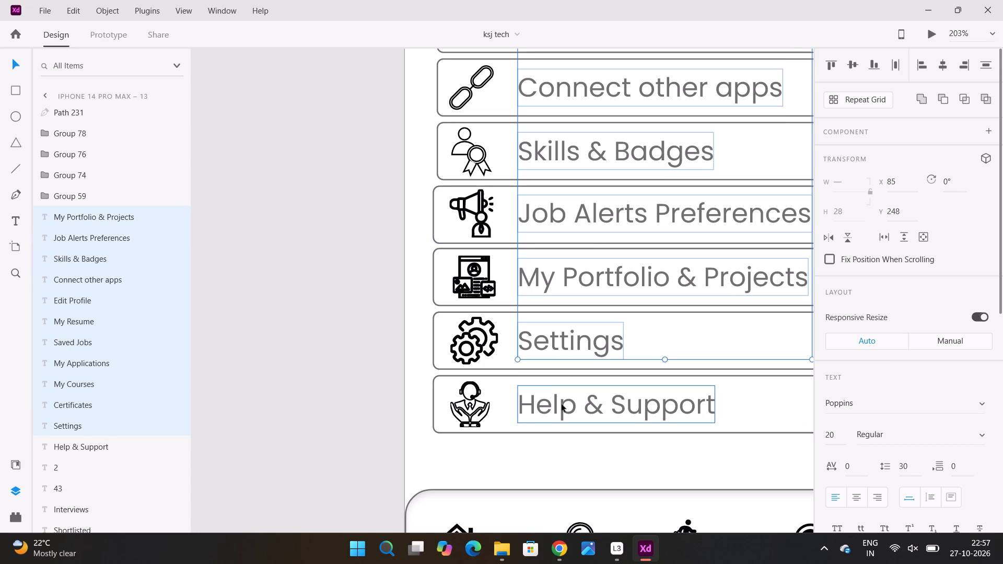
{"action": "left_click", "coordinate": [562, 404], "text": "shift"}
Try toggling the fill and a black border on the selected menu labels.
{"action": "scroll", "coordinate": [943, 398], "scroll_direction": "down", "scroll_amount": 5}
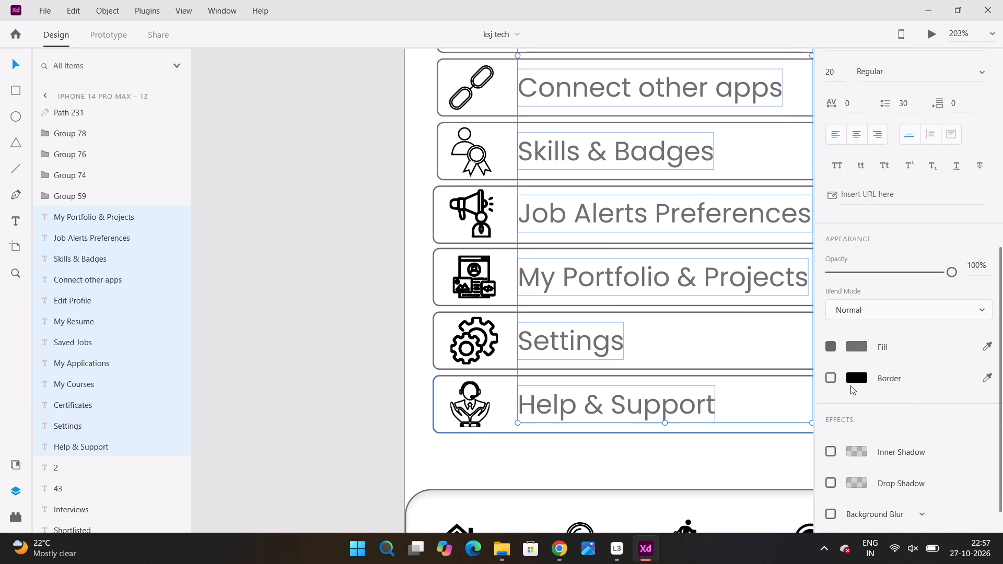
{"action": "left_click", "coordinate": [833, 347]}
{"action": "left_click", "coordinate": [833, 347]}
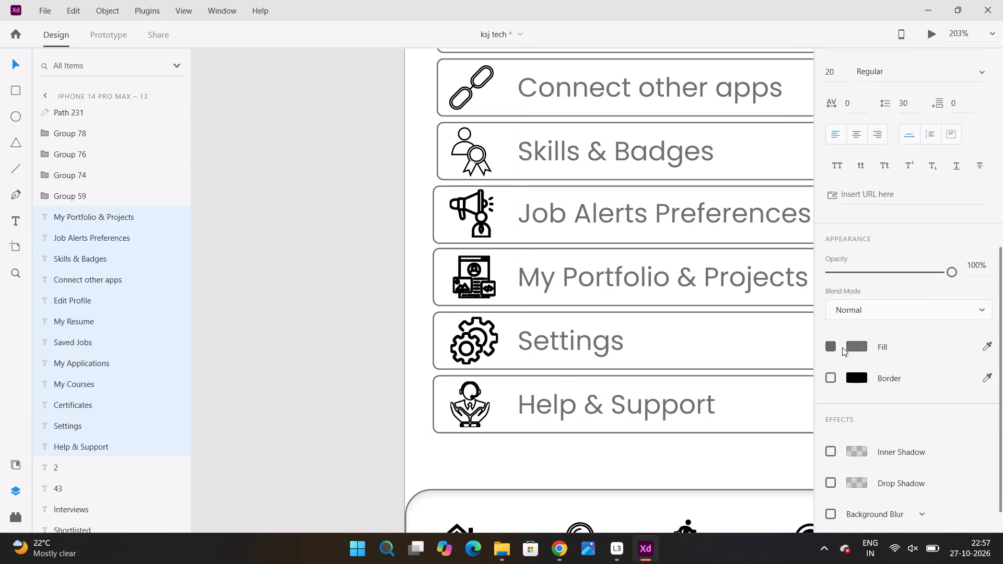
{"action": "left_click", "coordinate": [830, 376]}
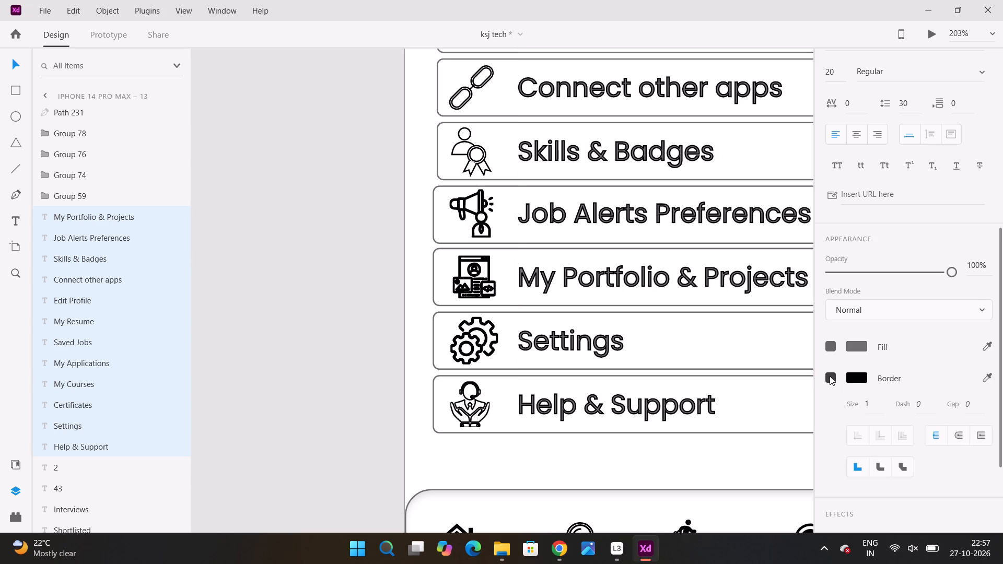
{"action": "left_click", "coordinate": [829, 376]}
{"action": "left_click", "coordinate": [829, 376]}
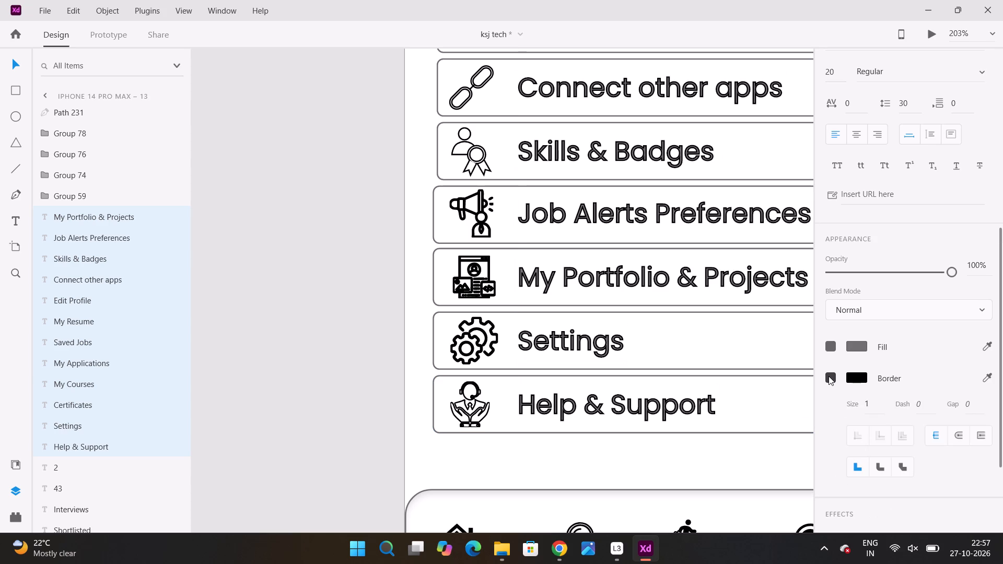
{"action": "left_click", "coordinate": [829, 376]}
Set the fill colour of the selected menu labels to #000000, deselect them and save the document.
{"action": "left_click", "coordinate": [851, 344]}
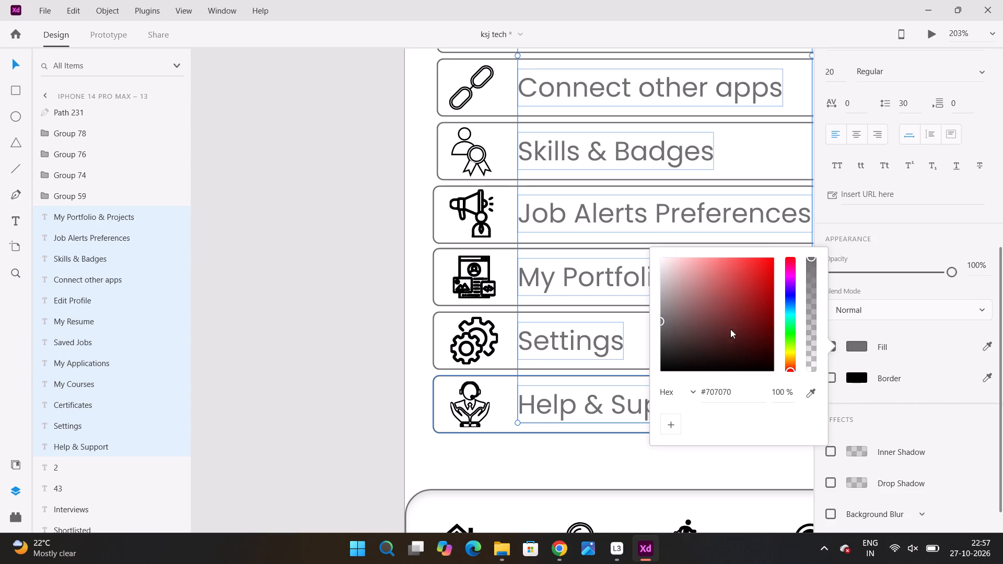
{"action": "left_click_drag", "start_coordinate": [697, 338], "coordinate": [613, 442]}
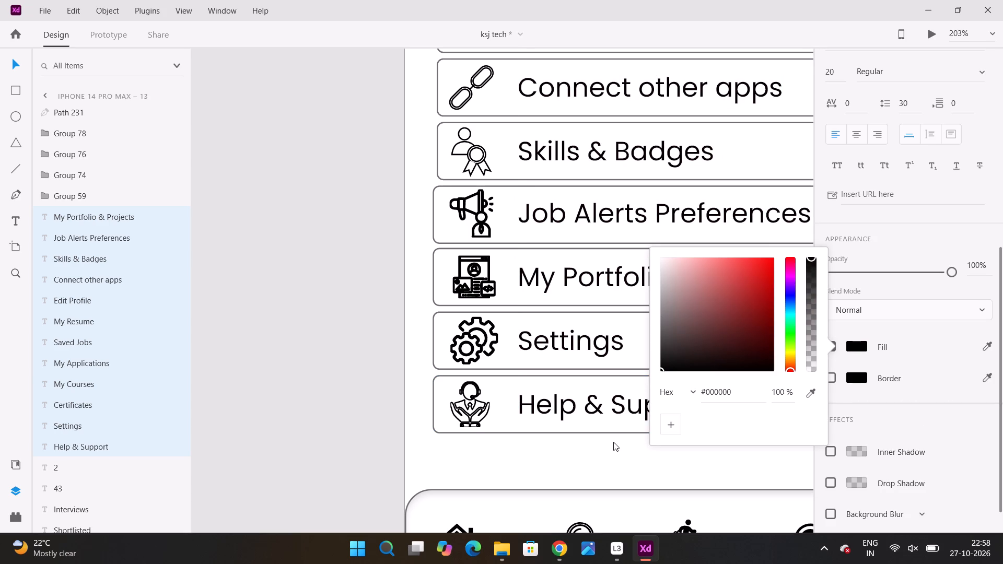
{"action": "left_click", "coordinate": [322, 199]}
{"action": "key", "text": "ctrl+s"}
{"action": "key", "text": "ctrl+s"}
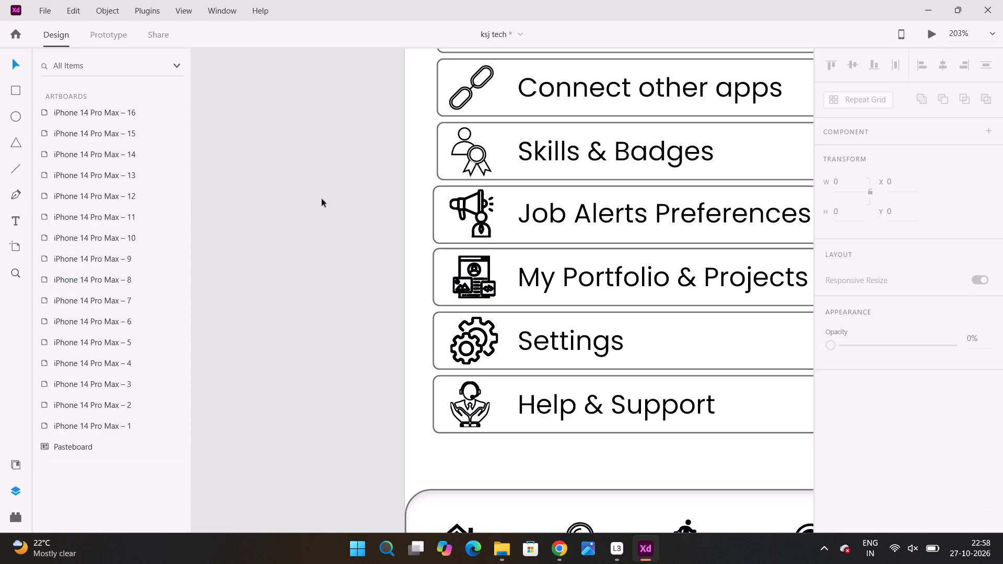
Examine the whole profile screen and compare the line weights of its menu icons.
{"action": "scroll", "coordinate": [344, 320], "scroll_direction": "down", "scroll_amount": 11, "text": "alt"}
{"action": "scroll", "coordinate": [320, 268], "scroll_direction": "down", "scroll_amount": 3, "text": "alt"}
{"action": "scroll", "coordinate": [320, 267], "scroll_direction": "up", "scroll_amount": 5}
{"action": "scroll", "coordinate": [275, 300], "scroll_direction": "up", "scroll_amount": 4, "text": "alt"}
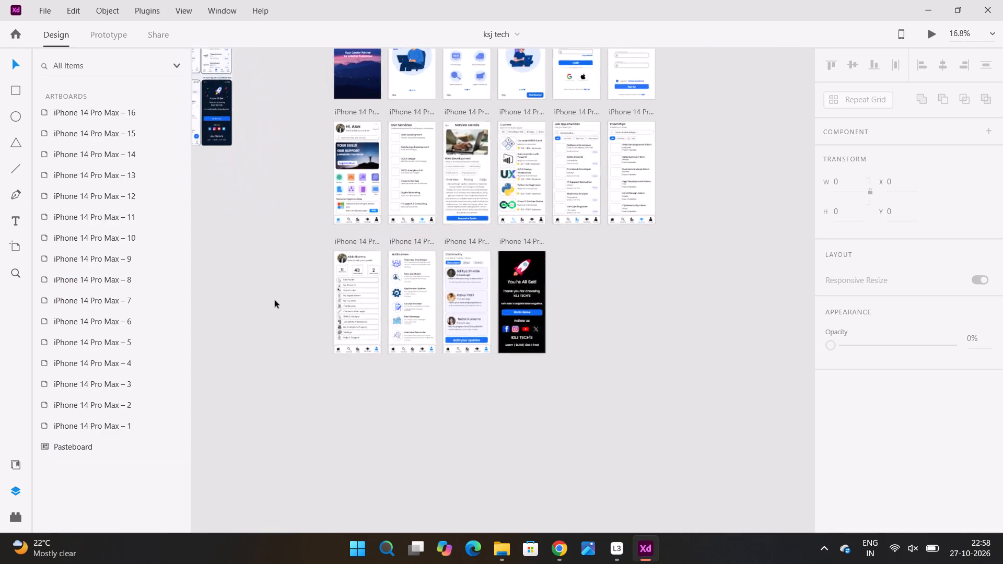
{"action": "scroll", "coordinate": [275, 300], "scroll_direction": "up", "scroll_amount": 3, "text": "alt"}
{"action": "scroll", "coordinate": [407, 239], "scroll_direction": "down", "scroll_amount": 2, "text": "alt"}
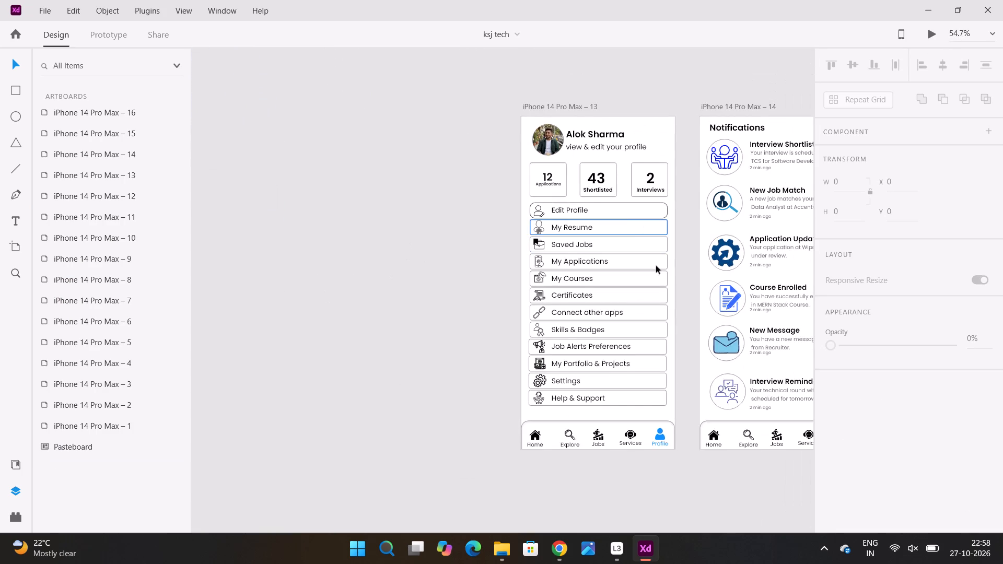
{"action": "scroll", "coordinate": [656, 267], "scroll_direction": "up", "scroll_amount": 1, "text": "alt"}
{"action": "scroll", "coordinate": [590, 256], "scroll_direction": "down", "scroll_amount": 8}
{"action": "scroll", "coordinate": [493, 310], "scroll_direction": "up", "scroll_amount": 3, "text": "alt"}
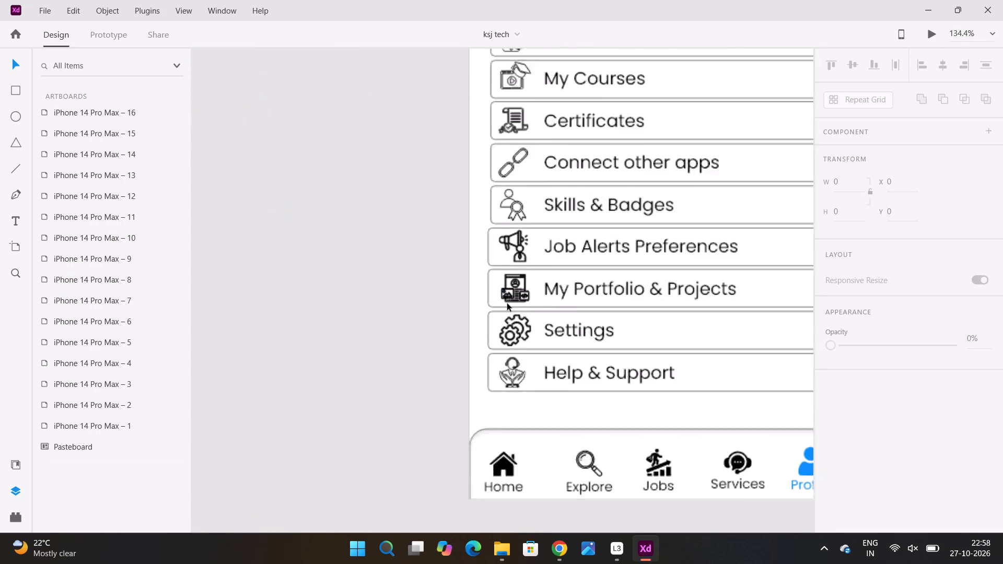
{"action": "scroll", "coordinate": [507, 303], "scroll_direction": "up", "scroll_amount": 3, "text": "alt"}
Remove the border from the My Portfolio & Projects icon, keeping its fill on, and save the document.
{"action": "left_click", "coordinate": [533, 295]}
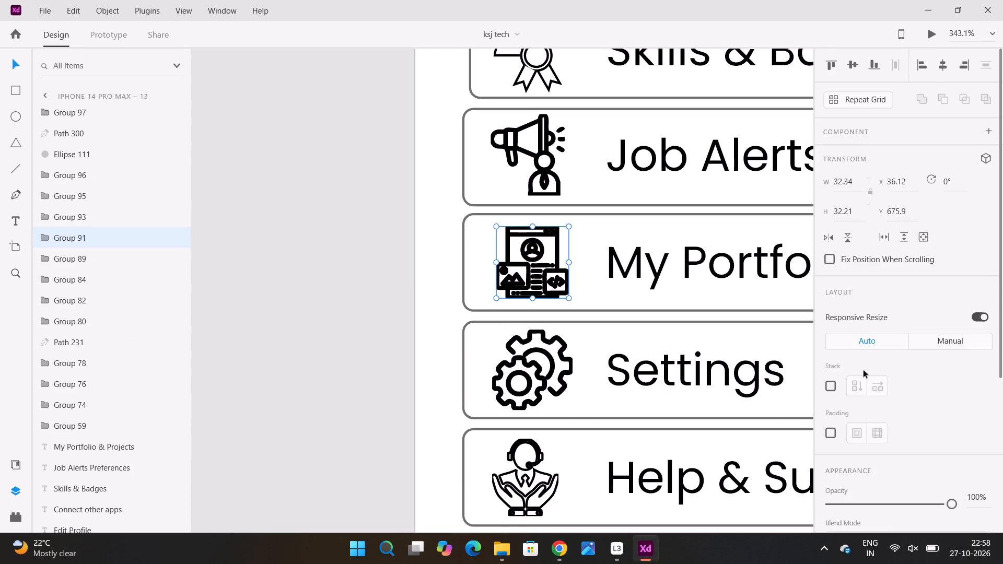
{"action": "scroll", "coordinate": [949, 385], "scroll_direction": "down", "scroll_amount": 4}
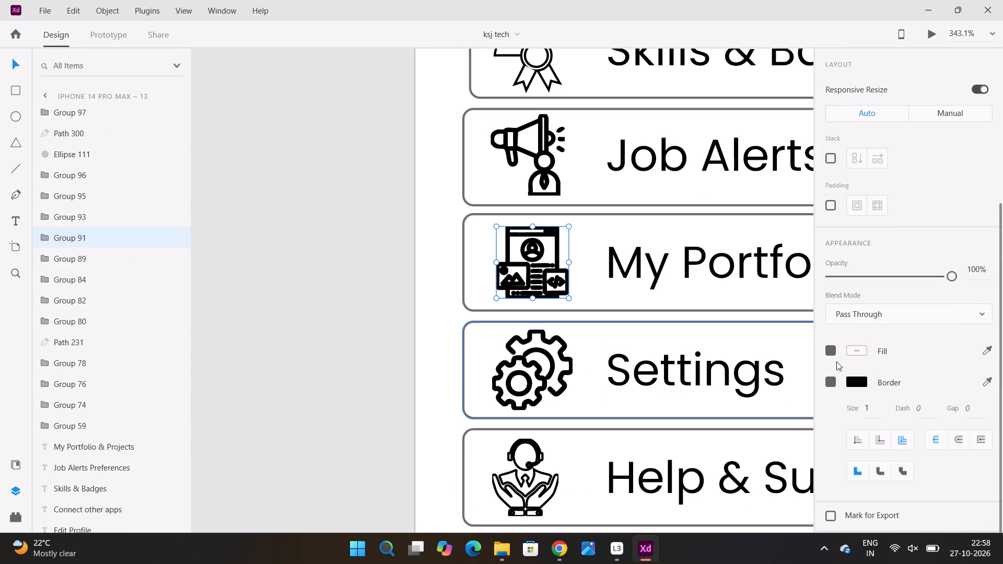
{"action": "left_click", "coordinate": [832, 353]}
{"action": "left_click", "coordinate": [832, 353]}
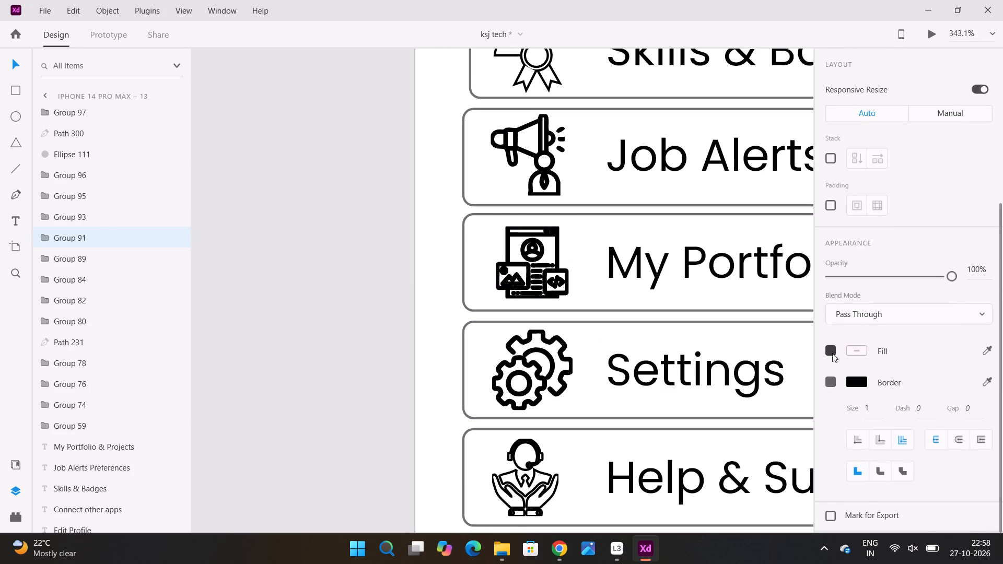
{"action": "left_click", "coordinate": [832, 353]}
{"action": "left_click", "coordinate": [831, 378]}
{"action": "left_click", "coordinate": [831, 379]}
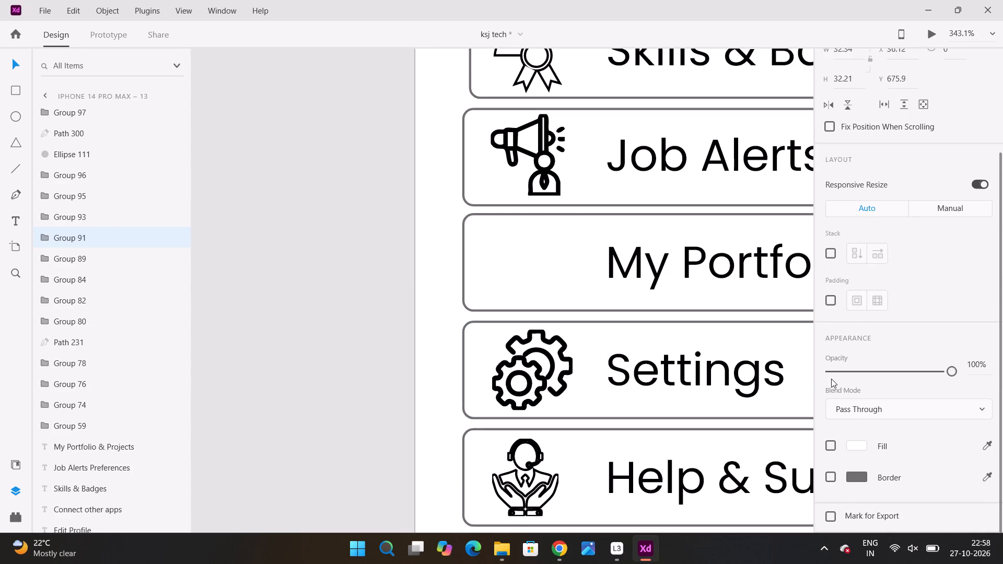
{"action": "scroll", "coordinate": [831, 379], "scroll_direction": "down", "scroll_amount": 6}
{"action": "left_click", "coordinate": [832, 446]}
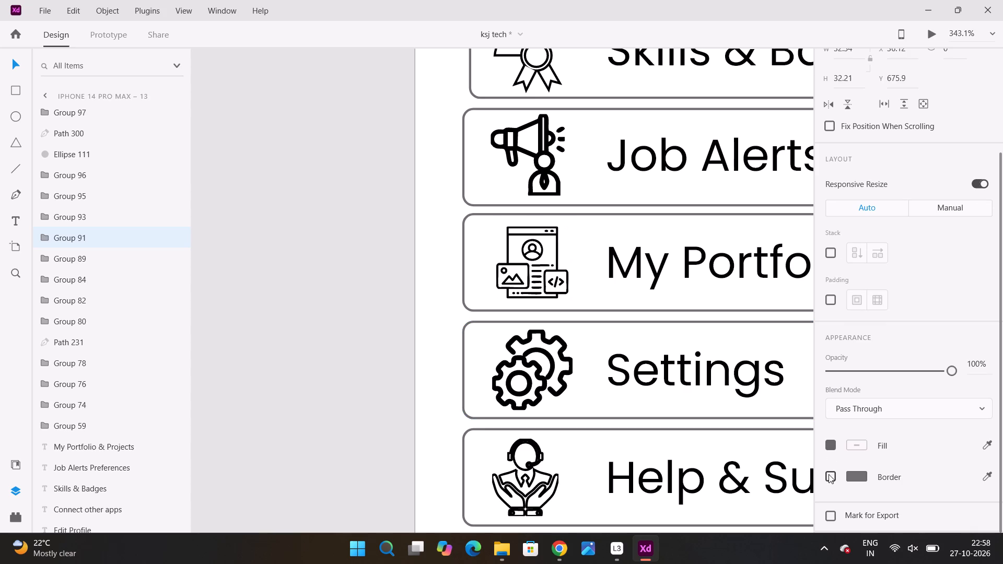
{"action": "left_click", "coordinate": [379, 228]}
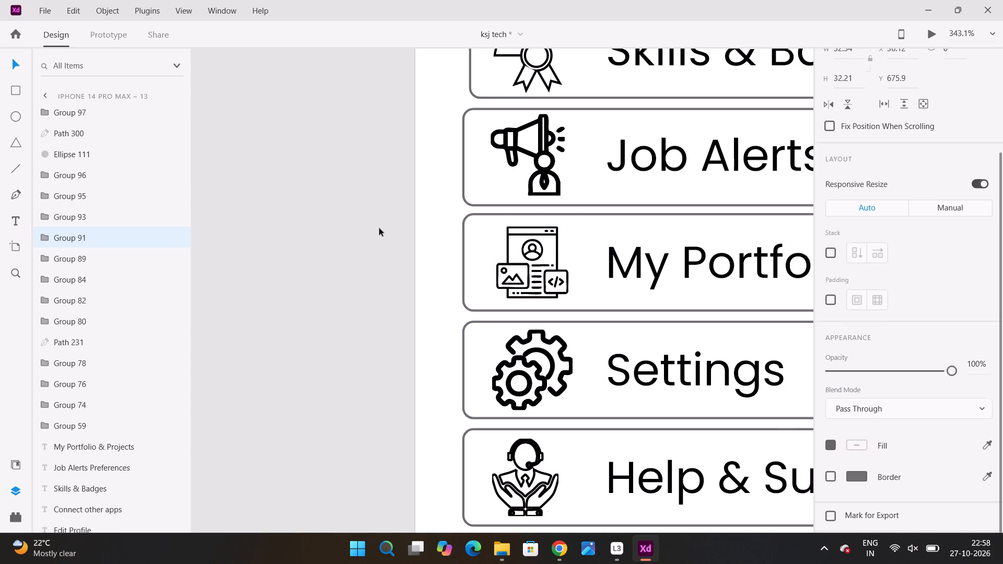
{"action": "key", "text": "ctrl+s"}
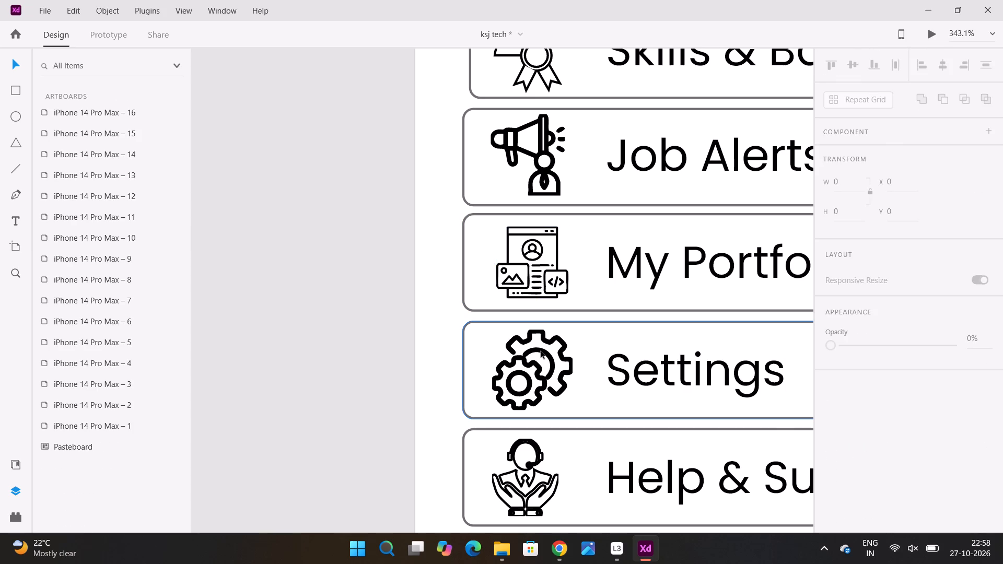
Remove the border from the Settings gear icon, keeping its fill on, and save the document.
{"action": "left_click", "coordinate": [541, 351]}
{"action": "left_click", "coordinate": [541, 351]}
{"action": "key", "text": "ctrl+s"}
{"action": "key", "text": "ctrl+s"}
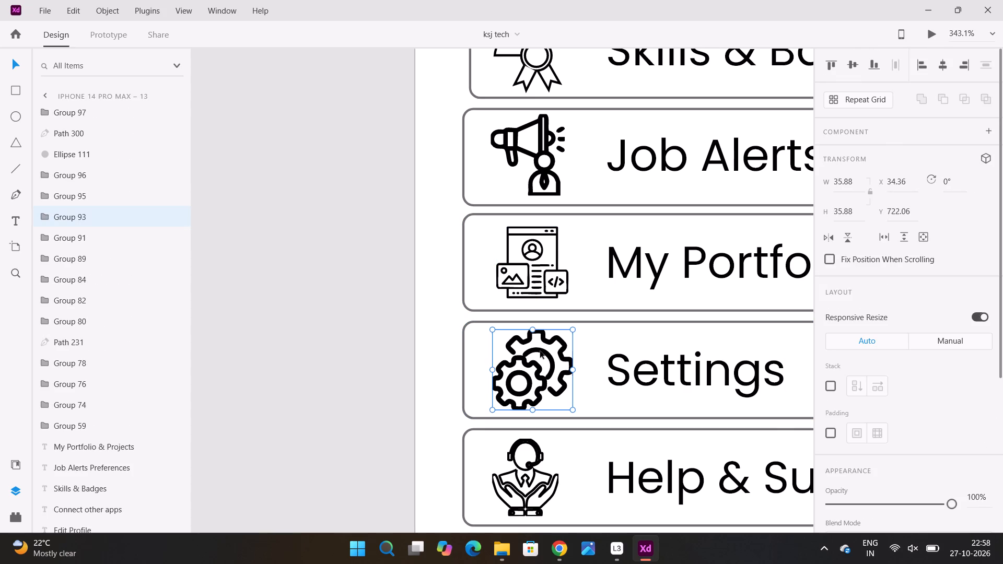
{"action": "scroll", "coordinate": [903, 434], "scroll_direction": "down", "scroll_amount": 4}
{"action": "left_click", "coordinate": [833, 348]}
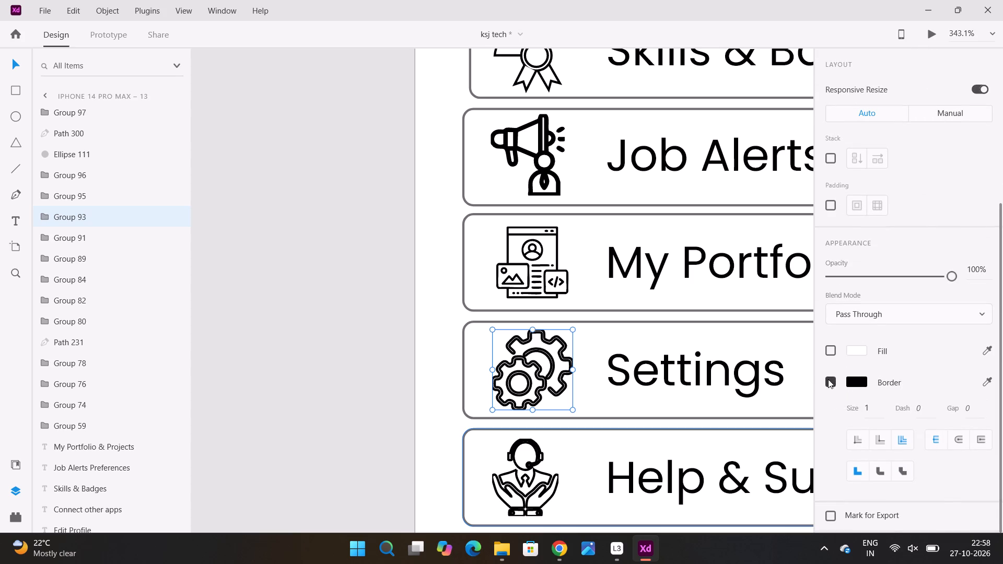
{"action": "left_click", "coordinate": [833, 352]}
{"action": "left_click", "coordinate": [828, 381]}
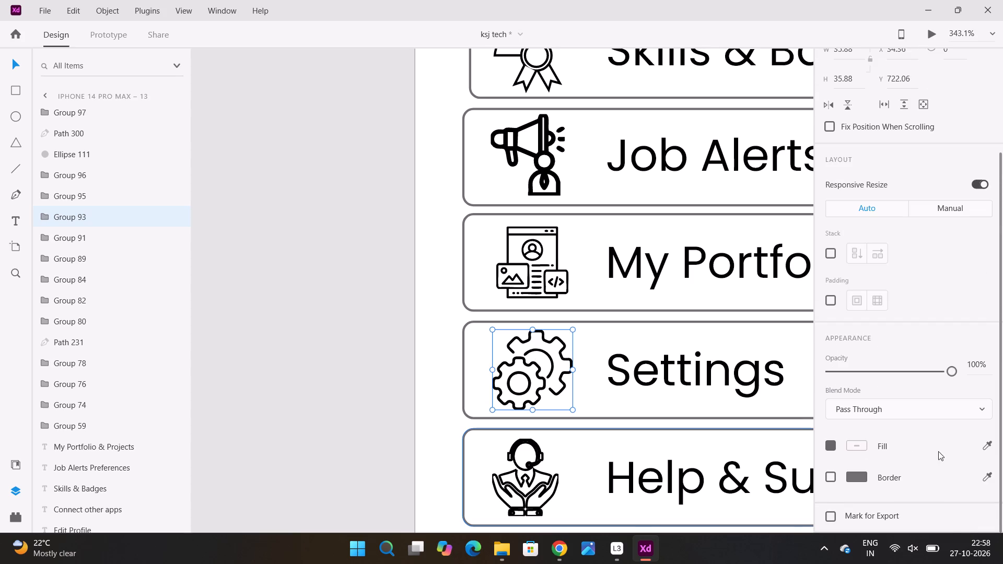
{"action": "left_click", "coordinate": [315, 242]}
{"action": "key", "text": "ctrl+s"}
{"action": "key", "text": "ctrl+s"}
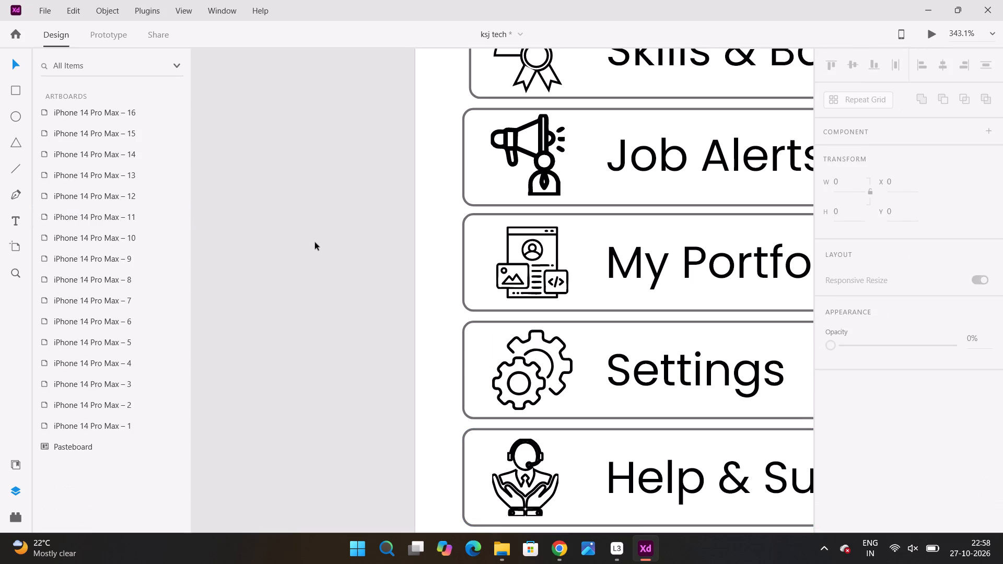
Select the Help & Support icon.
{"action": "left_click", "coordinate": [538, 454]}
{"action": "left_click", "coordinate": [541, 451]}
{"action": "scroll", "coordinate": [404, 316], "scroll_direction": "down", "scroll_amount": 6}
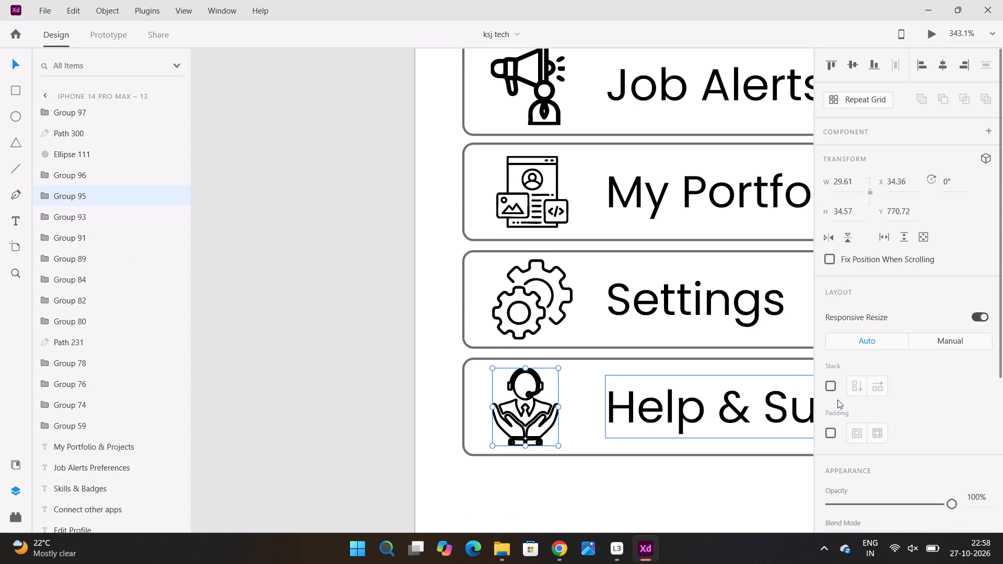
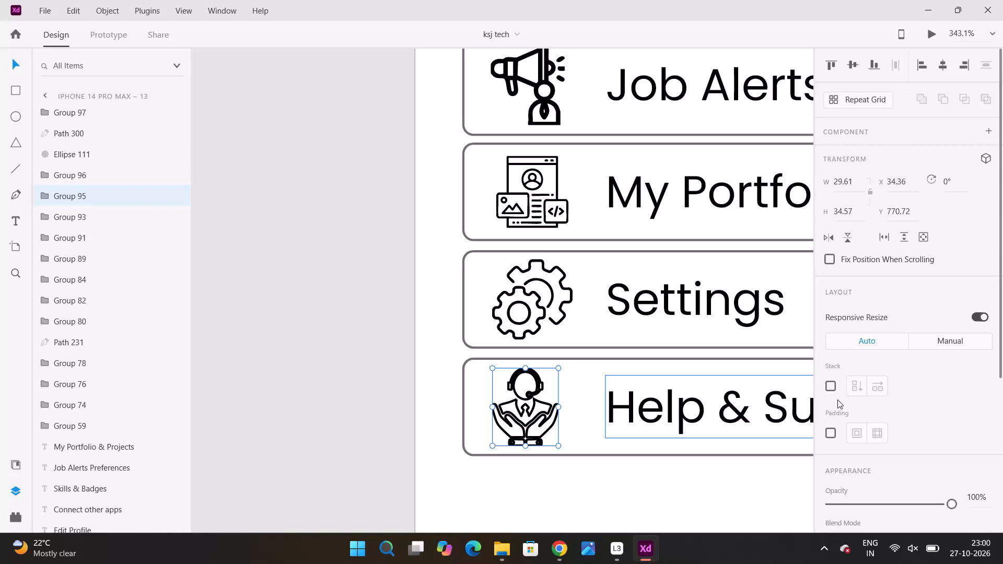
Remove the border from the Help & Support icon, keeping its fill on, and save the document.
{"action": "scroll", "coordinate": [867, 395], "scroll_direction": "down", "scroll_amount": 4}
{"action": "left_click", "coordinate": [832, 348]}
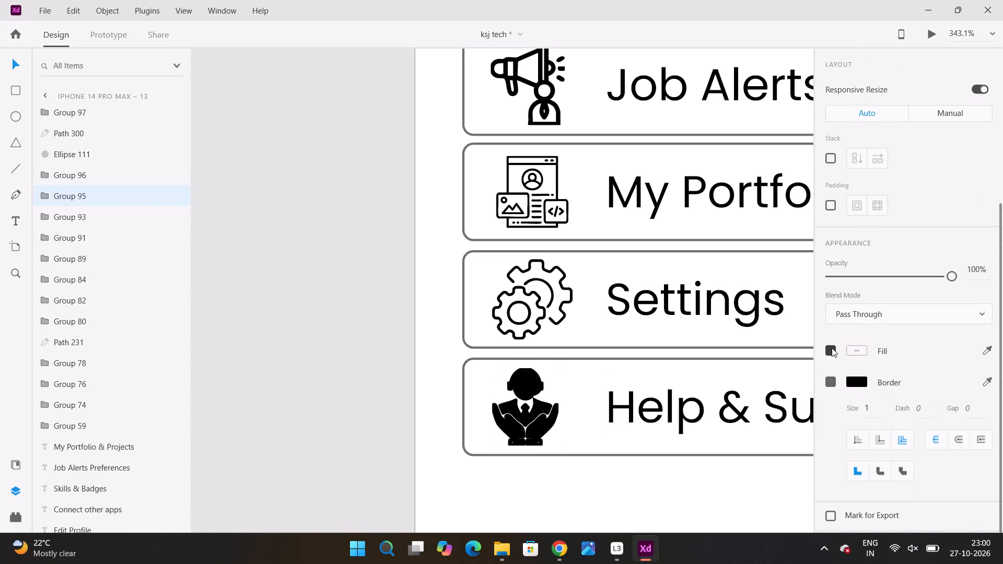
{"action": "left_click", "coordinate": [832, 348]}
{"action": "left_click", "coordinate": [831, 349]}
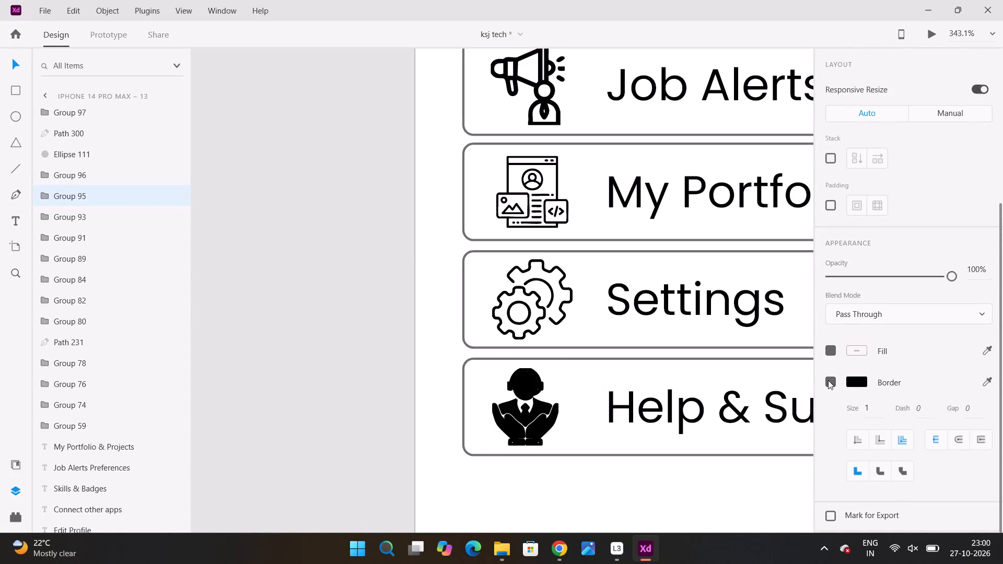
{"action": "left_click", "coordinate": [828, 380]}
{"action": "left_click", "coordinate": [371, 293]}
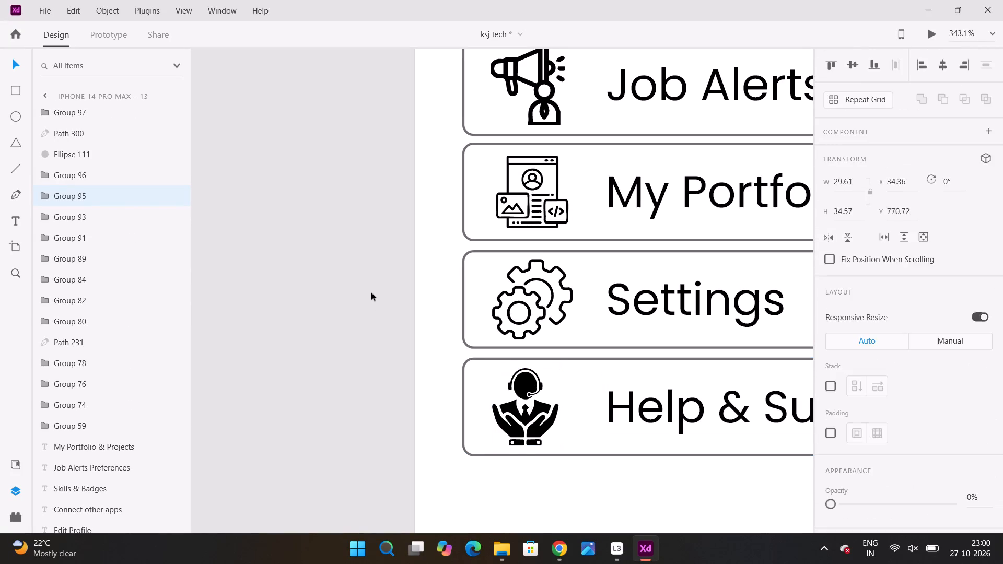
{"action": "key", "text": "ctrl+s"}
{"action": "key", "text": "ctrl+s"}
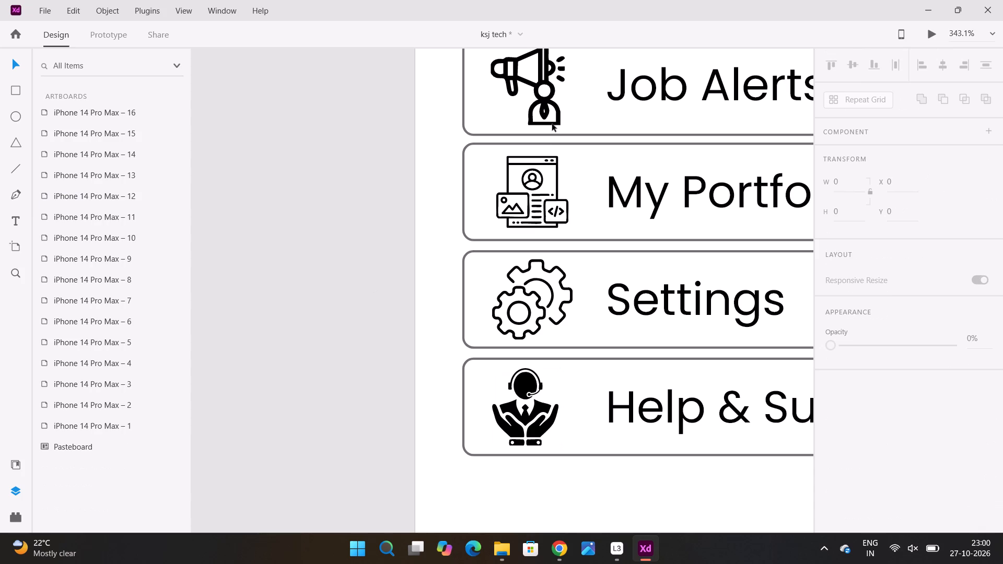
Remove the border from the Job Alerts icon, leaving its fill on, and save the document.
{"action": "left_click", "coordinate": [546, 98]}
{"action": "scroll", "coordinate": [546, 98], "scroll_direction": "up", "scroll_amount": 4}
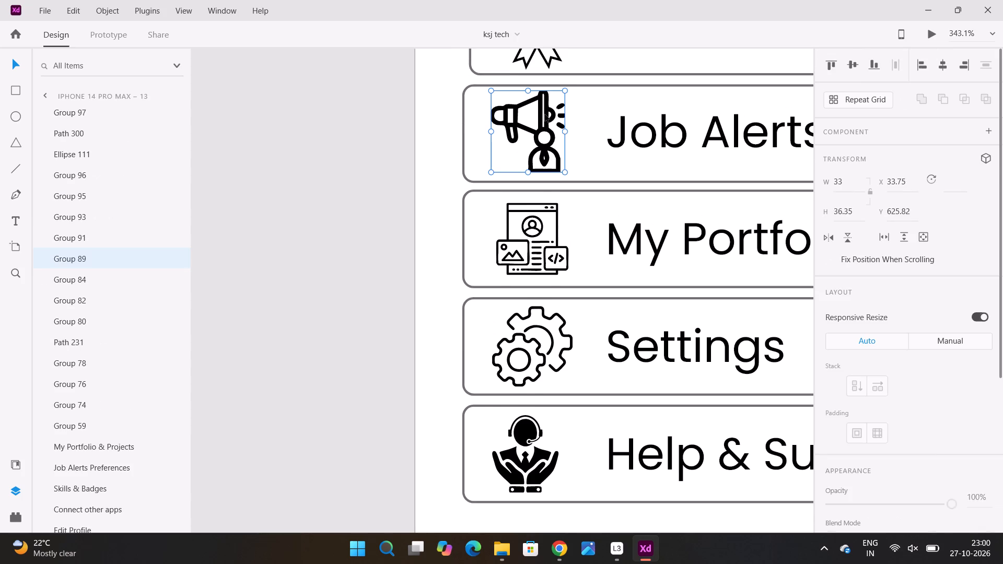
{"action": "scroll", "coordinate": [889, 308], "scroll_direction": "down", "scroll_amount": 6}
{"action": "left_click", "coordinate": [830, 347]}
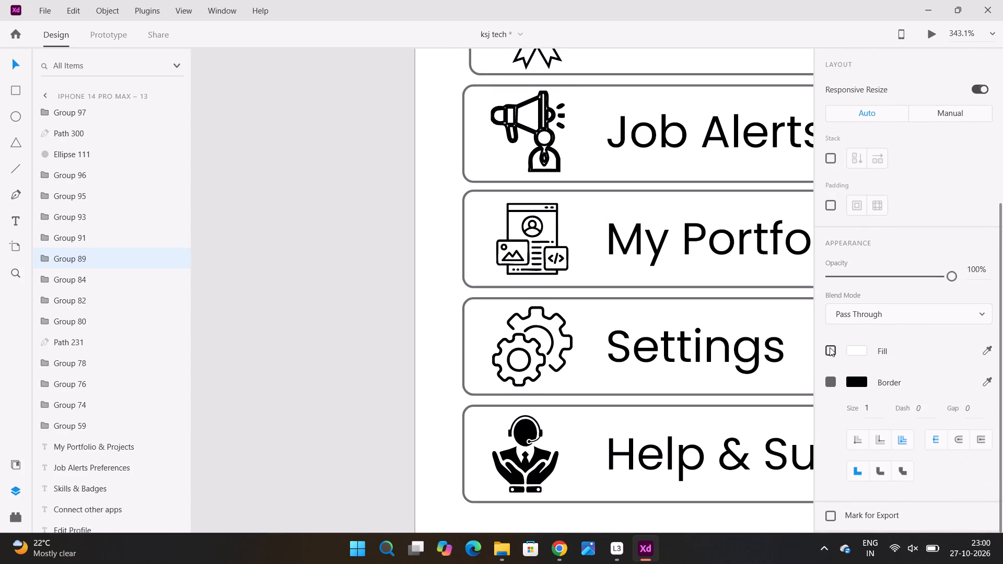
{"action": "left_click", "coordinate": [830, 347]}
{"action": "left_click", "coordinate": [829, 381]}
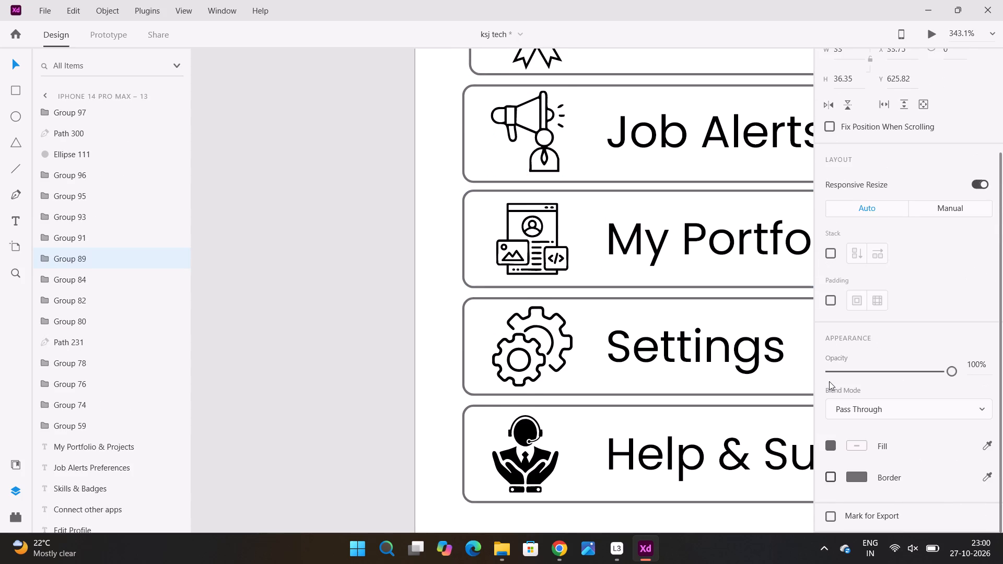
{"action": "left_click", "coordinate": [356, 189]}
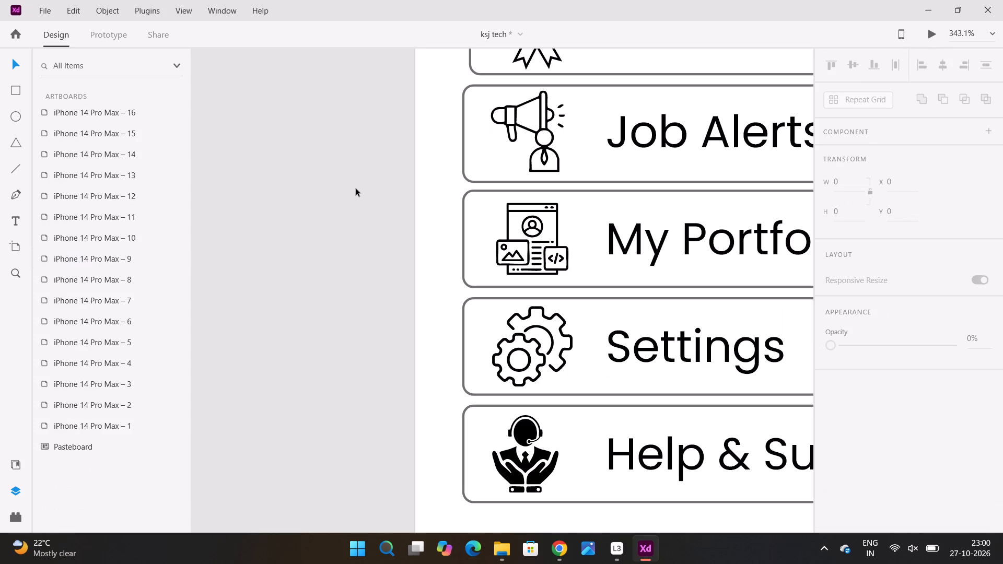
{"action": "key", "text": "ctrl+s"}
{"action": "key", "text": "ctrl+s"}
{"action": "key", "text": "ctrl+s"}
Turn on the fill of the Certificates scroll icon, remove its border, and save the document.
{"action": "scroll", "coordinate": [574, 210], "scroll_direction": "up", "scroll_amount": 8}
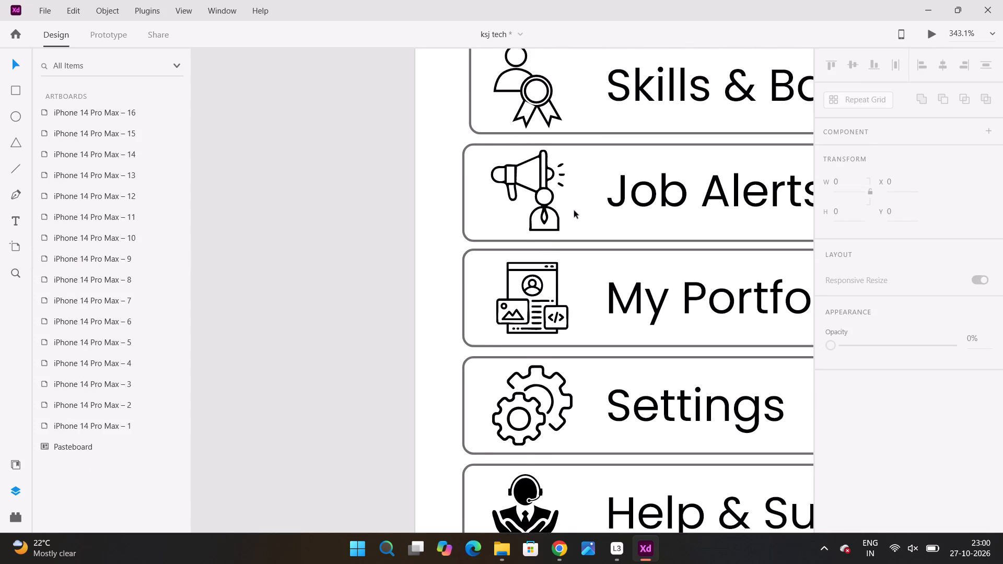
{"action": "scroll", "coordinate": [574, 210], "scroll_direction": "up", "scroll_amount": 20}
{"action": "scroll", "coordinate": [574, 210], "scroll_direction": "up", "scroll_amount": 7}
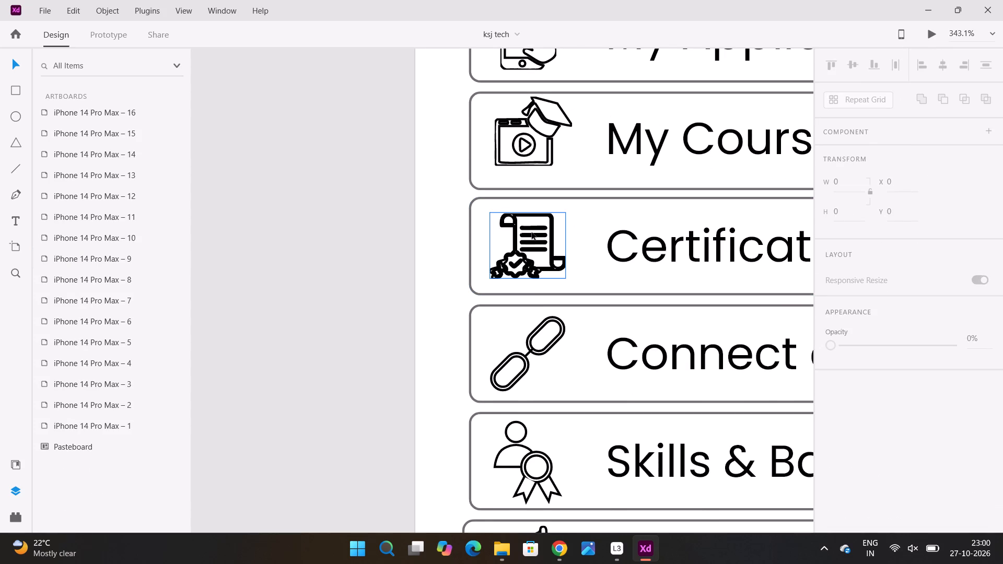
{"action": "left_click", "coordinate": [535, 230]}
{"action": "key", "text": "ctrl+s"}
{"action": "key", "text": "ctrl+s"}
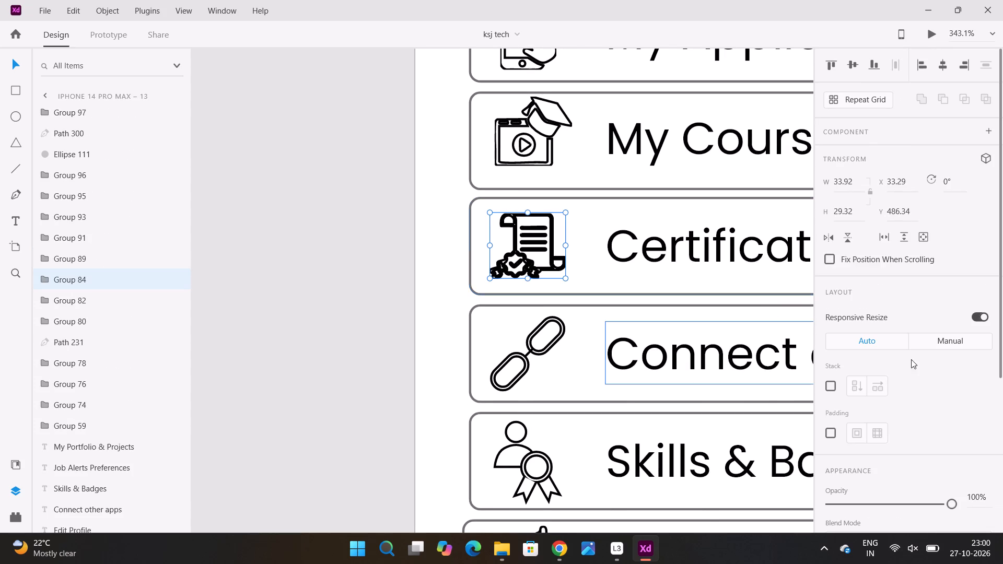
{"action": "scroll", "coordinate": [974, 402], "scroll_direction": "down", "scroll_amount": 6}
{"action": "left_click", "coordinate": [828, 351]}
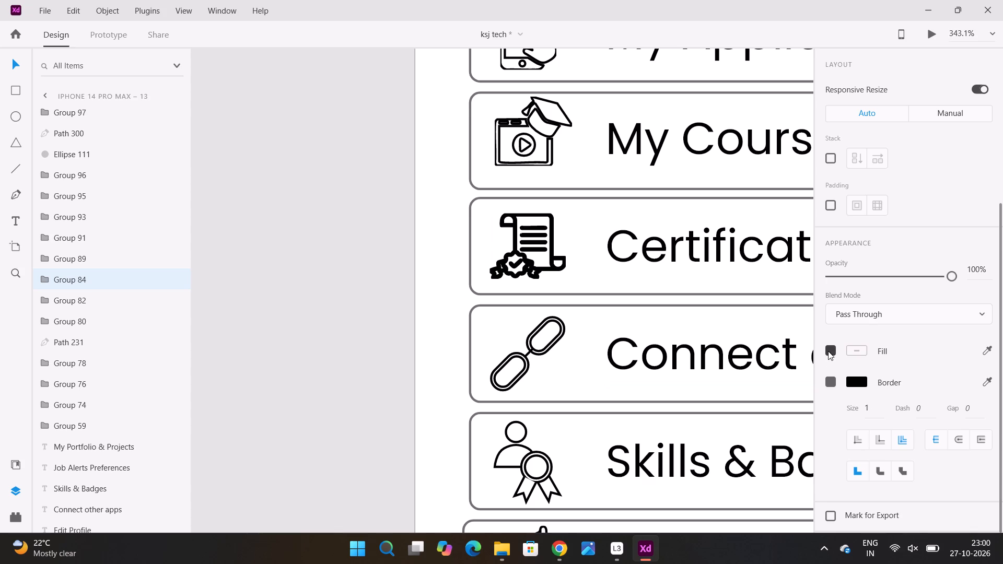
{"action": "left_click", "coordinate": [829, 380]}
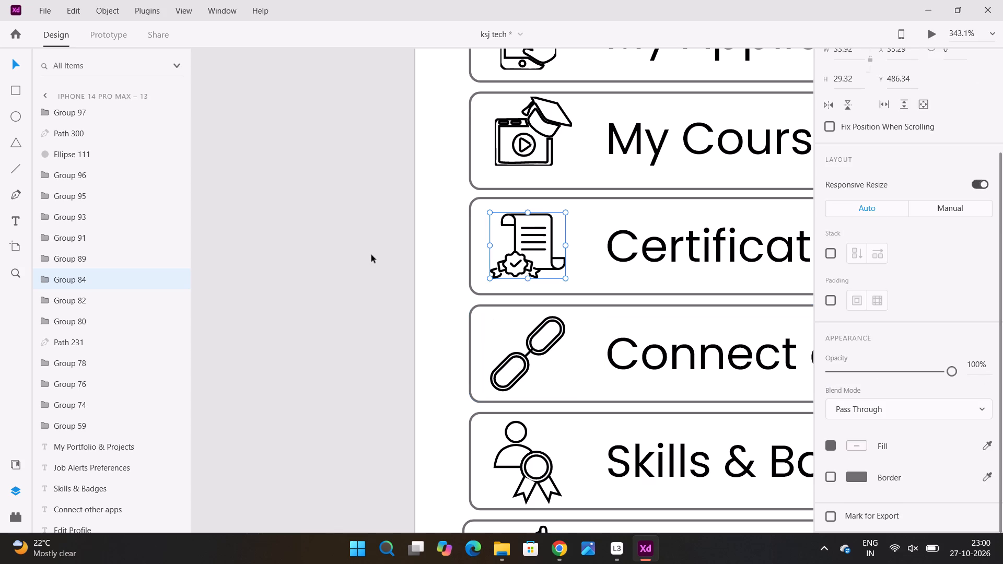
{"action": "left_click", "coordinate": [371, 254]}
{"action": "key", "text": "ctrl+s"}
{"action": "key", "text": "ctrl+s"}
{"action": "key", "text": "ctrl+s"}
{"action": "key", "text": "ctrl+s"}
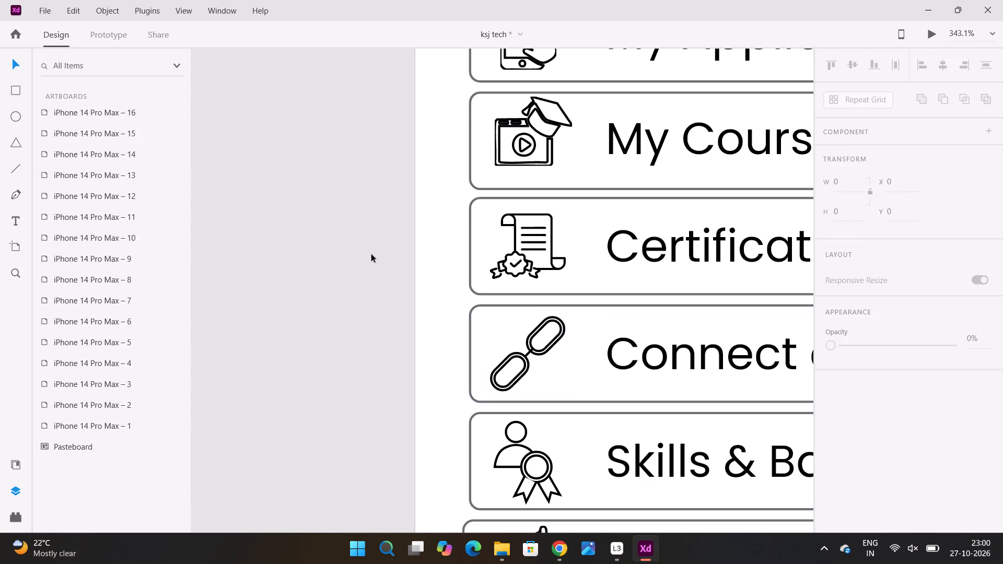
{"action": "key", "text": "ctrl+s"}
Check the fill and border settings of the My Courses icon.
{"action": "scroll", "coordinate": [579, 206], "scroll_direction": "up", "scroll_amount": 12}
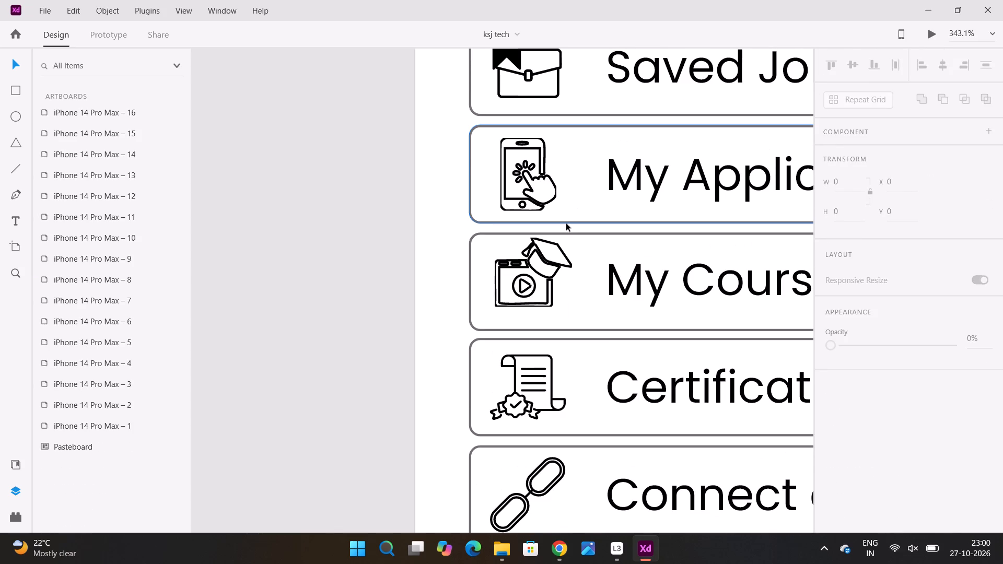
{"action": "left_click", "coordinate": [537, 251]}
{"action": "scroll", "coordinate": [887, 287], "scroll_direction": "down", "scroll_amount": 3}
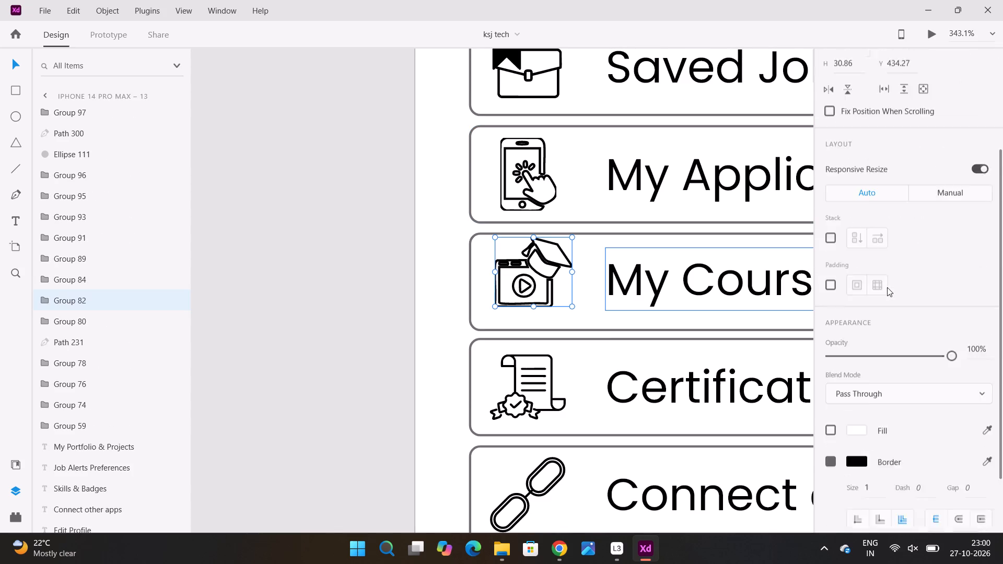
{"action": "scroll", "coordinate": [887, 287], "scroll_direction": "up", "scroll_amount": 3}
{"action": "scroll", "coordinate": [887, 287], "scroll_direction": "down", "scroll_amount": 3}
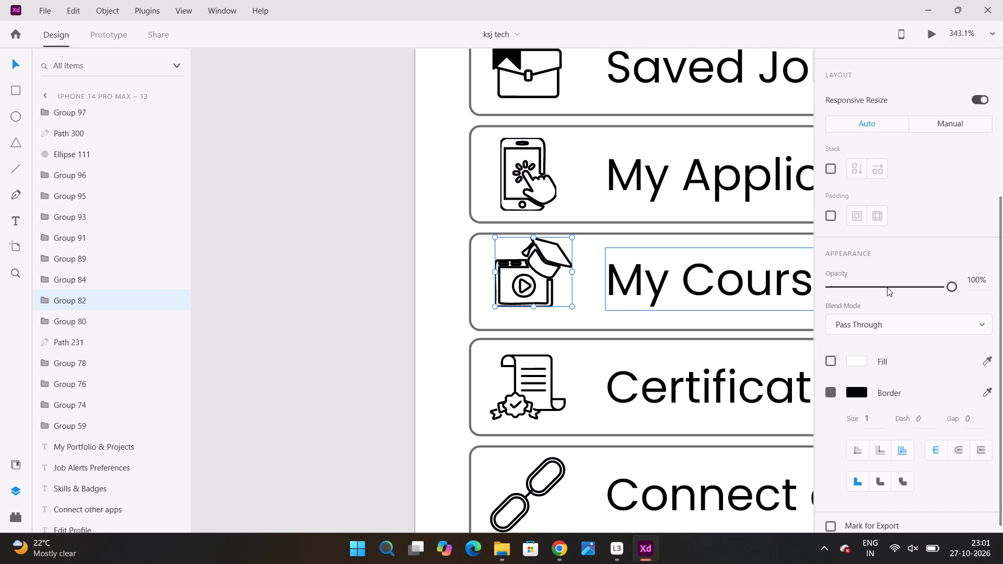
{"action": "left_click", "coordinate": [377, 206]}
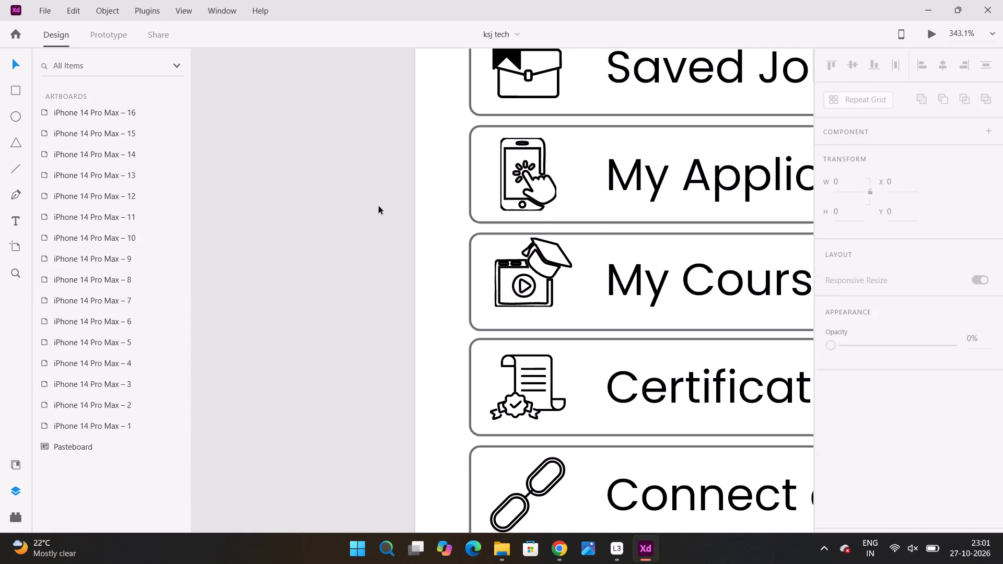
{"action": "key", "text": "ctrl+s"}
{"action": "key", "text": "ctrl+s"}
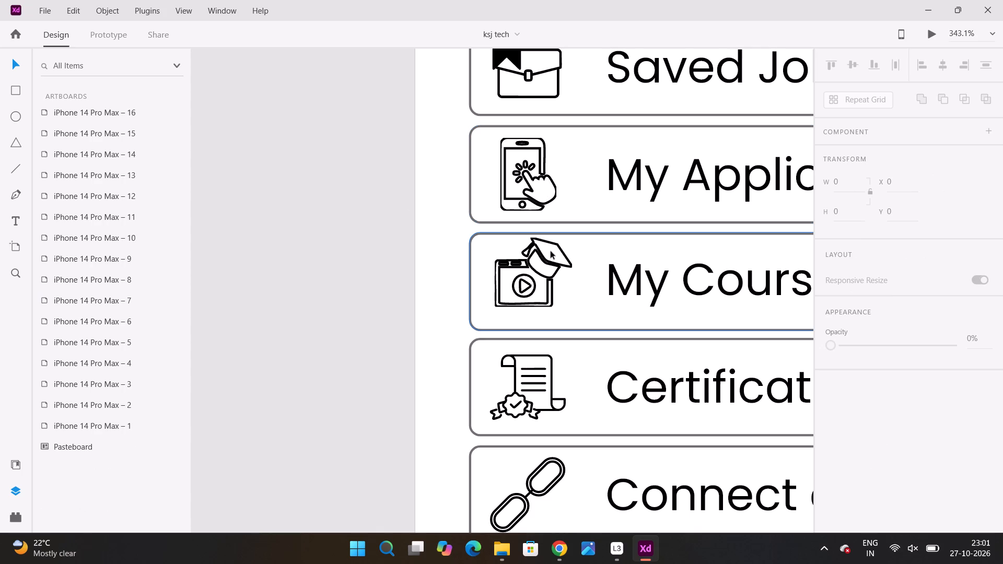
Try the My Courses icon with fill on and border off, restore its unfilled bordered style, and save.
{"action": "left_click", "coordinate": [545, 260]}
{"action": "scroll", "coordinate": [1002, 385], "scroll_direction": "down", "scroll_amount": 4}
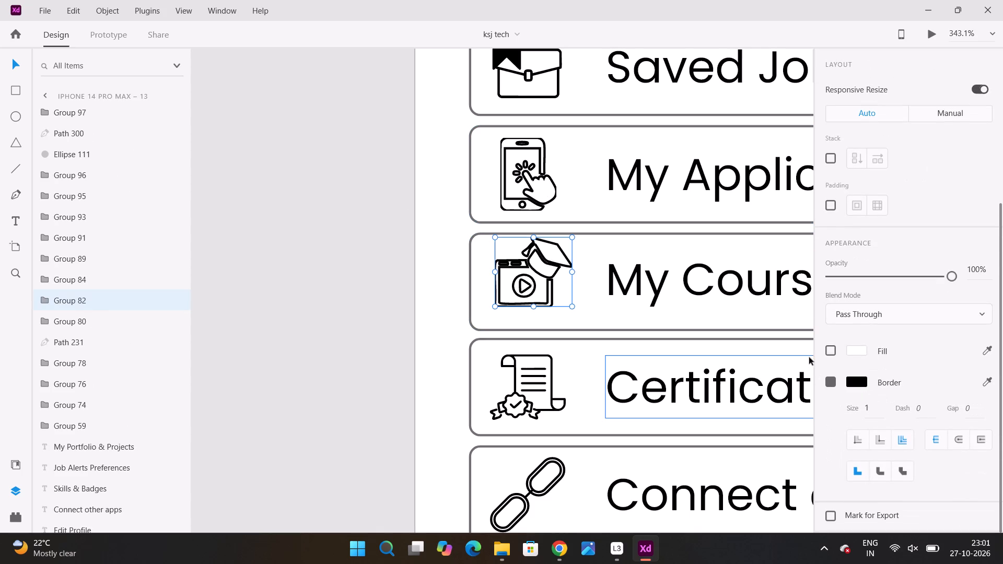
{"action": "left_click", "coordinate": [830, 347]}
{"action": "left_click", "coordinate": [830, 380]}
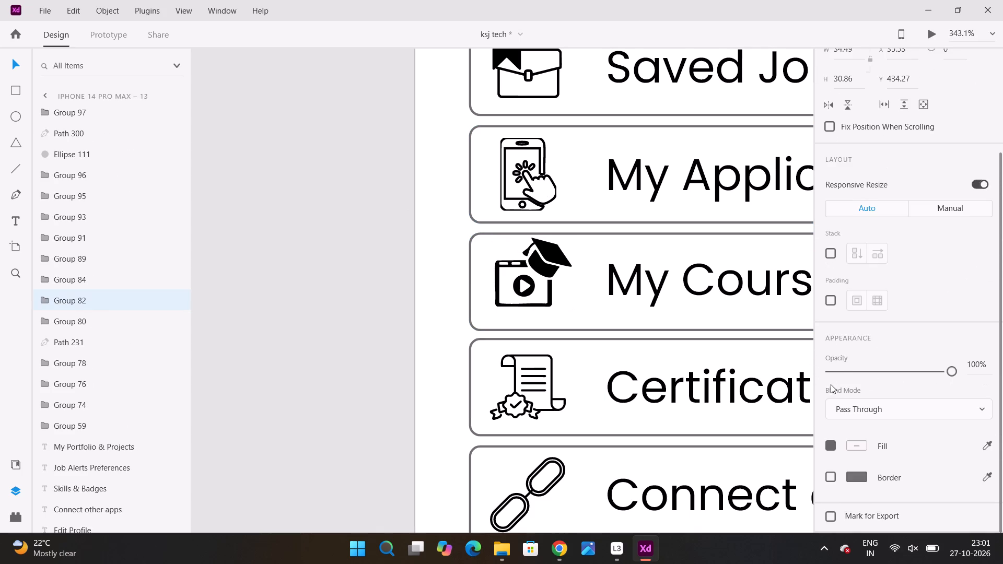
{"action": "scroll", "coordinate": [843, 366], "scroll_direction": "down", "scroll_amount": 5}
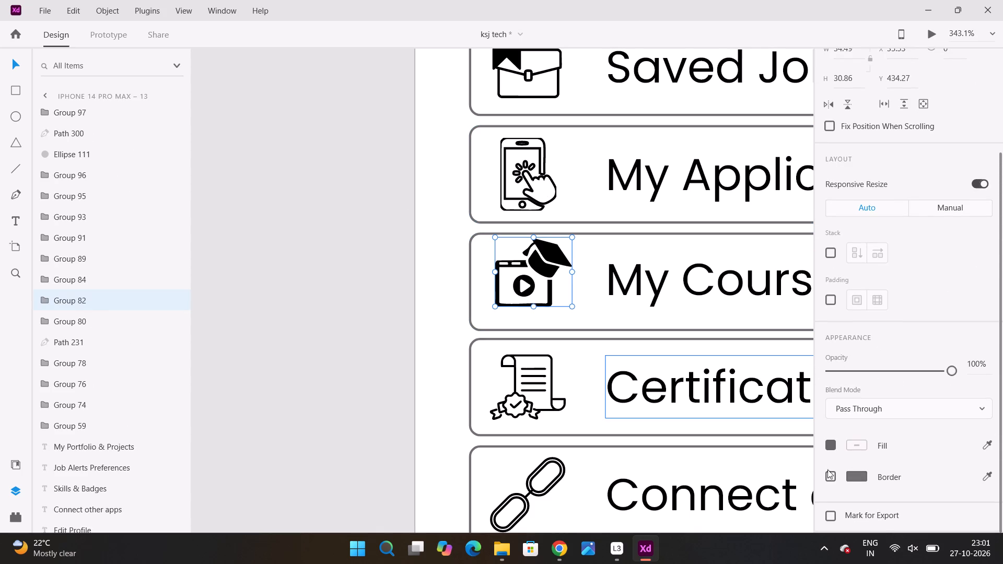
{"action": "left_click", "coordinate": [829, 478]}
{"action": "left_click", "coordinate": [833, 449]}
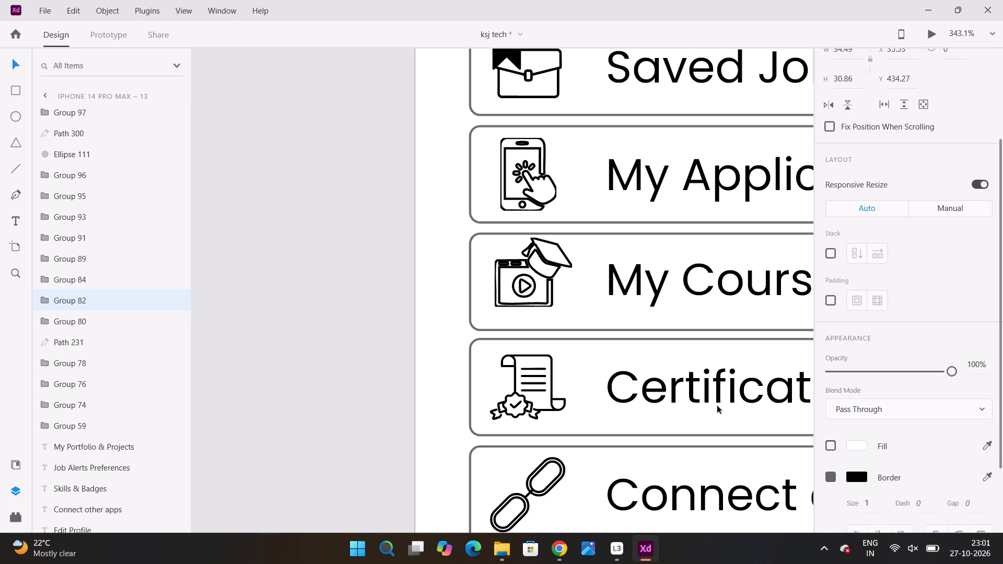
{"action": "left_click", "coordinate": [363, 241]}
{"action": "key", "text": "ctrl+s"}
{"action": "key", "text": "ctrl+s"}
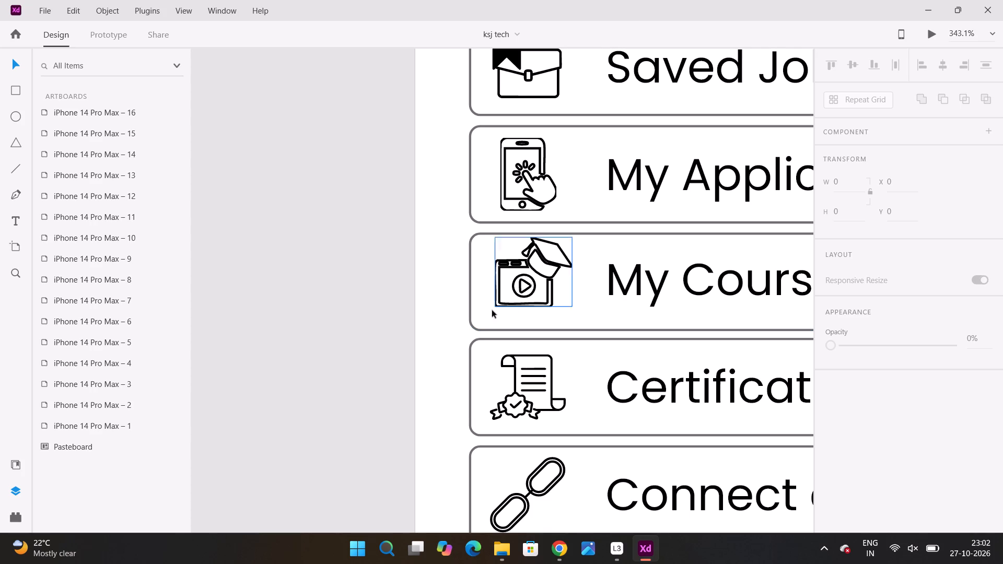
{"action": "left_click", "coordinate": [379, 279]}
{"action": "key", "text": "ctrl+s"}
Remove the border from the bookmark and briefcase of the Saved Jobs icon, keeping their black fill on.
{"action": "scroll", "coordinate": [490, 196], "scroll_direction": "up", "scroll_amount": 7}
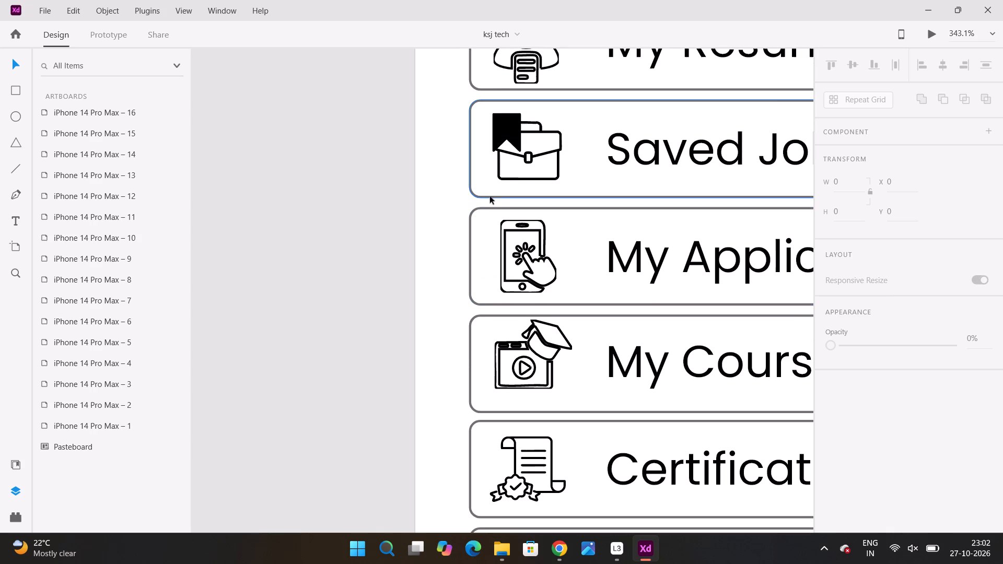
{"action": "left_click", "coordinate": [520, 143]}
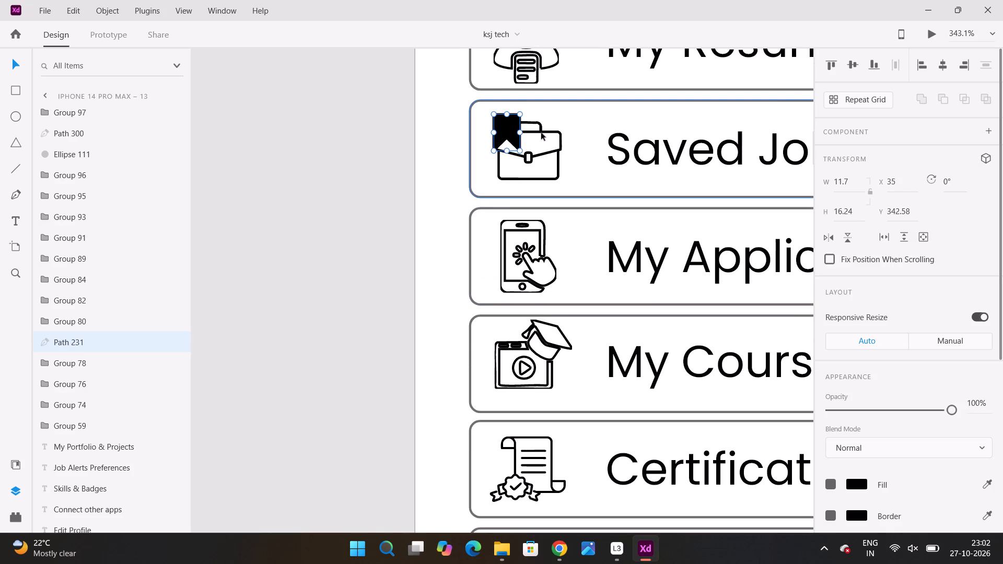
{"action": "left_click", "coordinate": [543, 132], "text": "shift"}
{"action": "scroll", "coordinate": [852, 318], "scroll_direction": "down", "scroll_amount": 5}
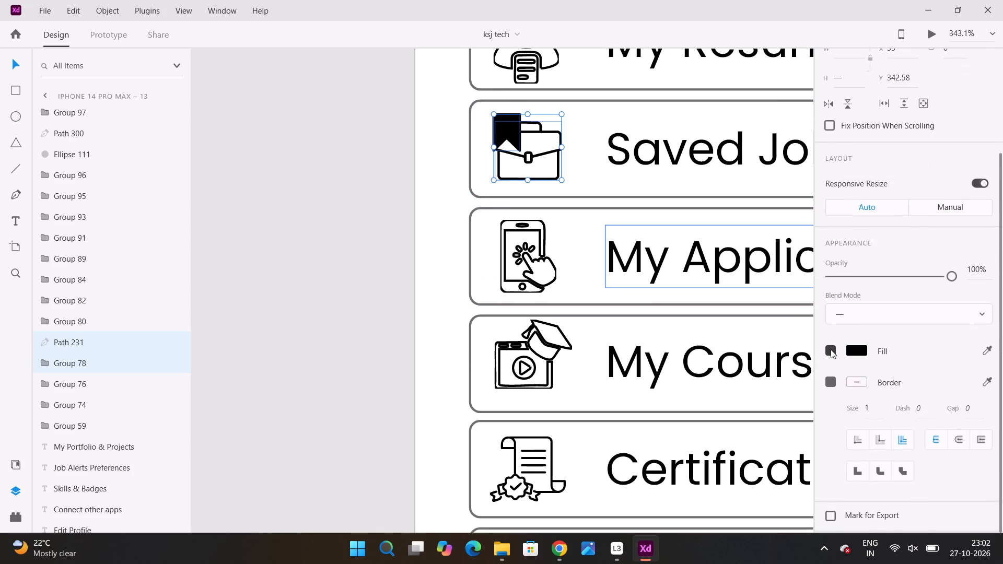
{"action": "left_click", "coordinate": [828, 348]}
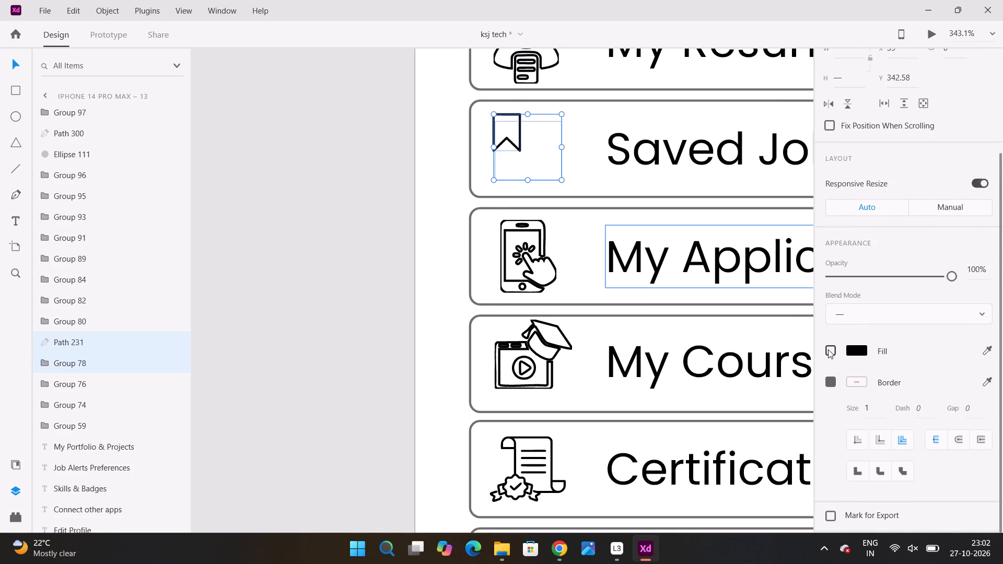
{"action": "left_click", "coordinate": [833, 385]}
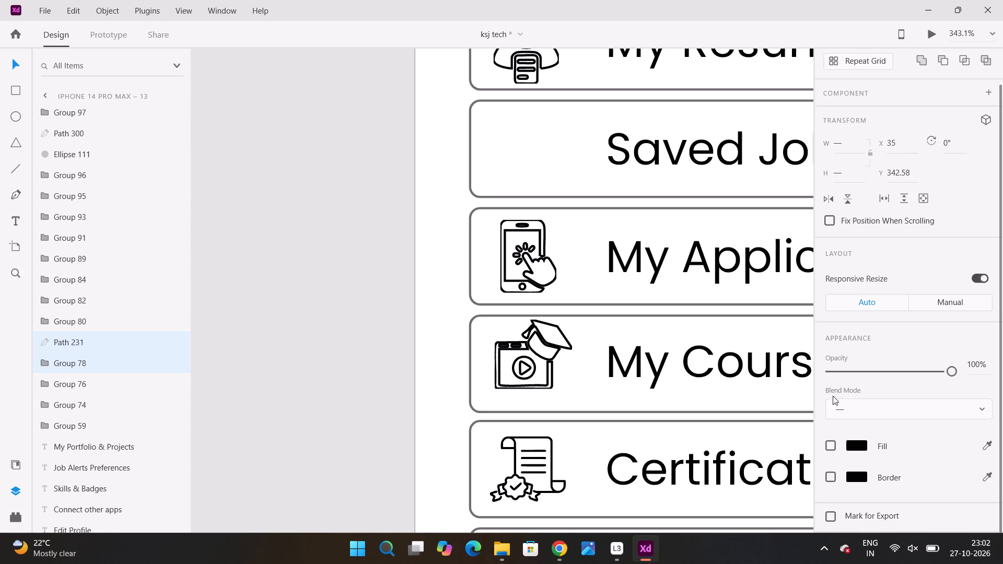
{"action": "left_click", "coordinate": [834, 444]}
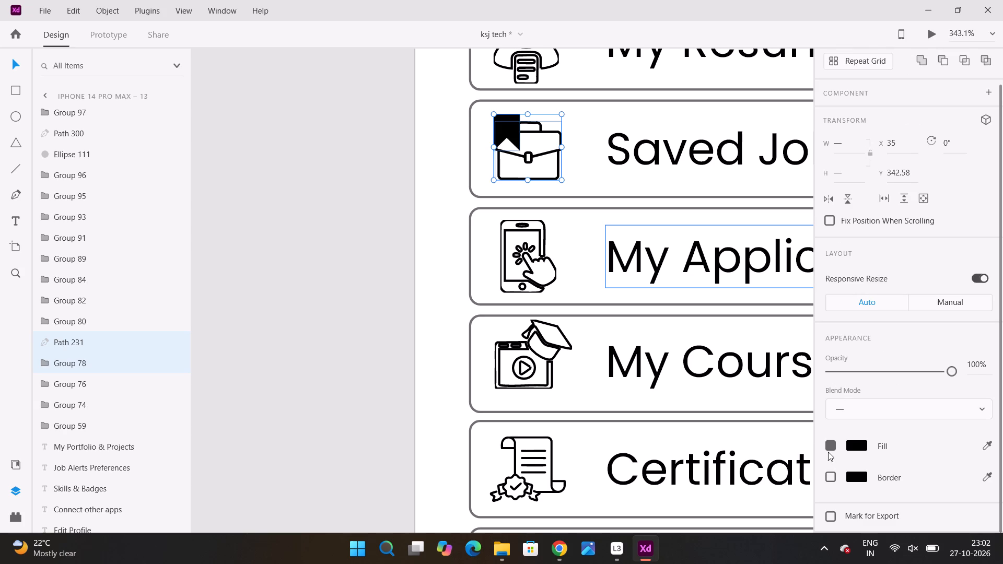
{"action": "left_click", "coordinate": [829, 446]}
{"action": "left_click", "coordinate": [829, 446]}
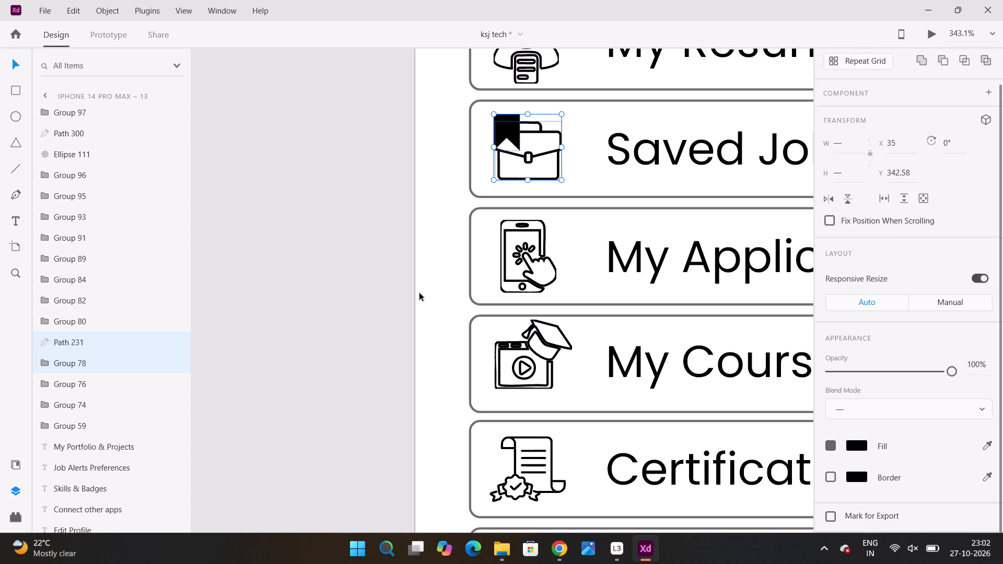
{"action": "left_click", "coordinate": [403, 211]}
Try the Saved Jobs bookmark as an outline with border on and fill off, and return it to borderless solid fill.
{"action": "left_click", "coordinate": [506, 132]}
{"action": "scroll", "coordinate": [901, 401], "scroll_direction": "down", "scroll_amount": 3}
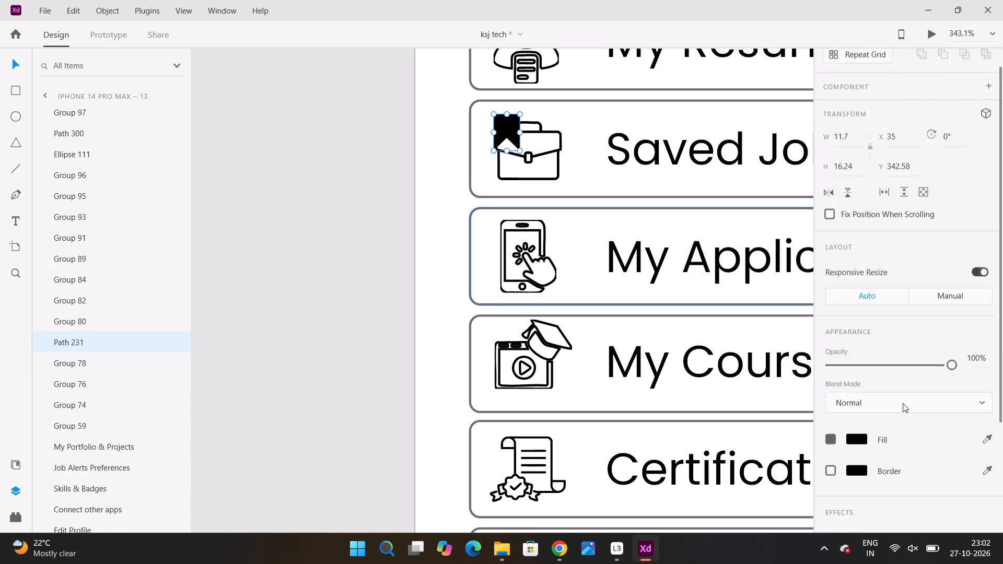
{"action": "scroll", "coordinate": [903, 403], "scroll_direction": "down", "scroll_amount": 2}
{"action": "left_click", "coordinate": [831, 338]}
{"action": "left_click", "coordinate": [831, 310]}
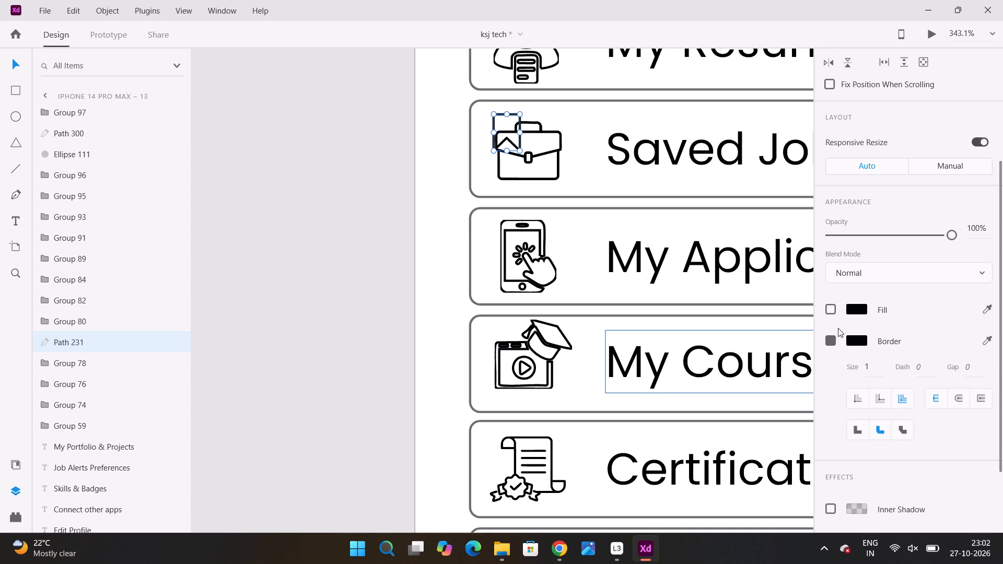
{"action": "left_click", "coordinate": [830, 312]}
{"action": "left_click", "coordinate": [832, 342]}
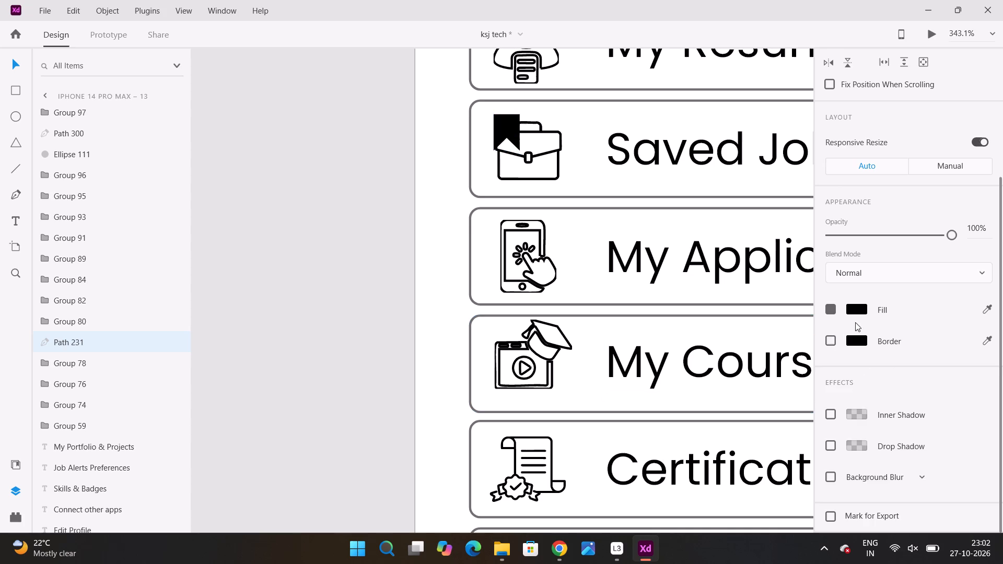
Change the fill of the Saved Jobs icon's bookmark from black to the near-white #FFF8F8.
{"action": "left_click", "coordinate": [859, 311]}
{"action": "left_click_drag", "start_coordinate": [684, 286], "coordinate": [673, 242]}
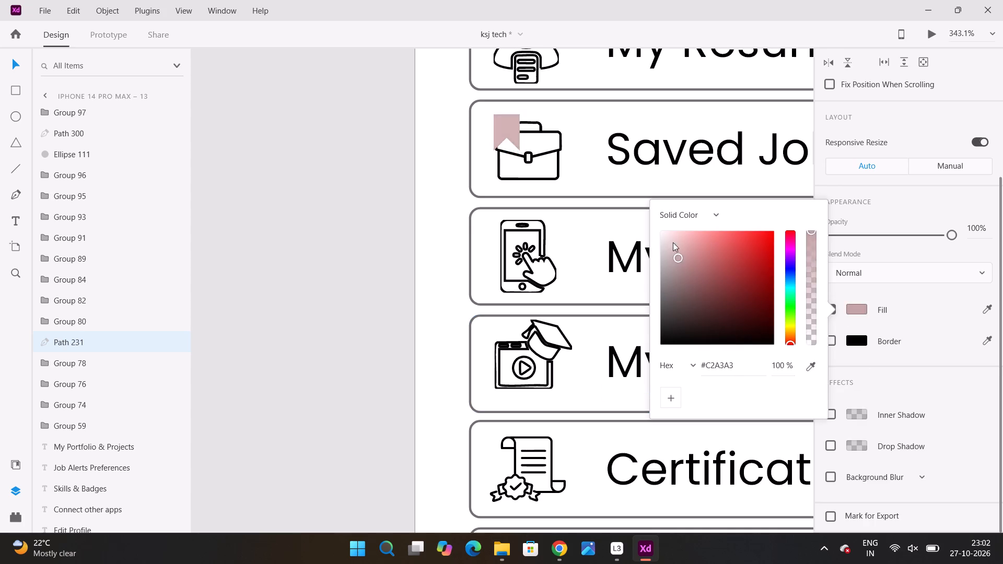
{"action": "left_click_drag", "start_coordinate": [673, 242], "coordinate": [663, 204]}
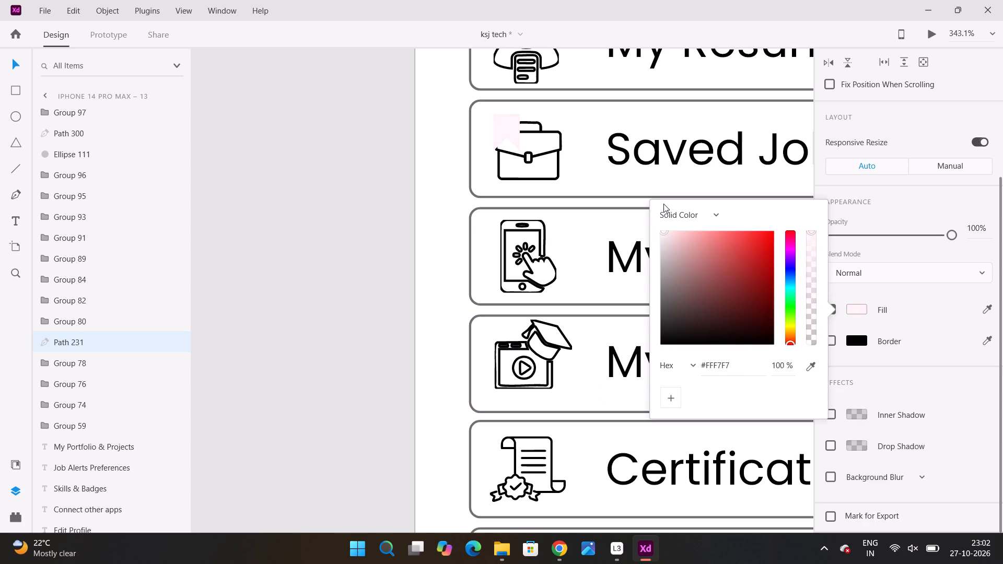
{"action": "left_click_drag", "start_coordinate": [663, 204], "coordinate": [663, 200]}
Turn on the black border of the Saved Jobs icon's bookmark, keeping its fill on, and save the document.
{"action": "left_click", "coordinate": [832, 343]}
{"action": "left_click", "coordinate": [832, 341]}
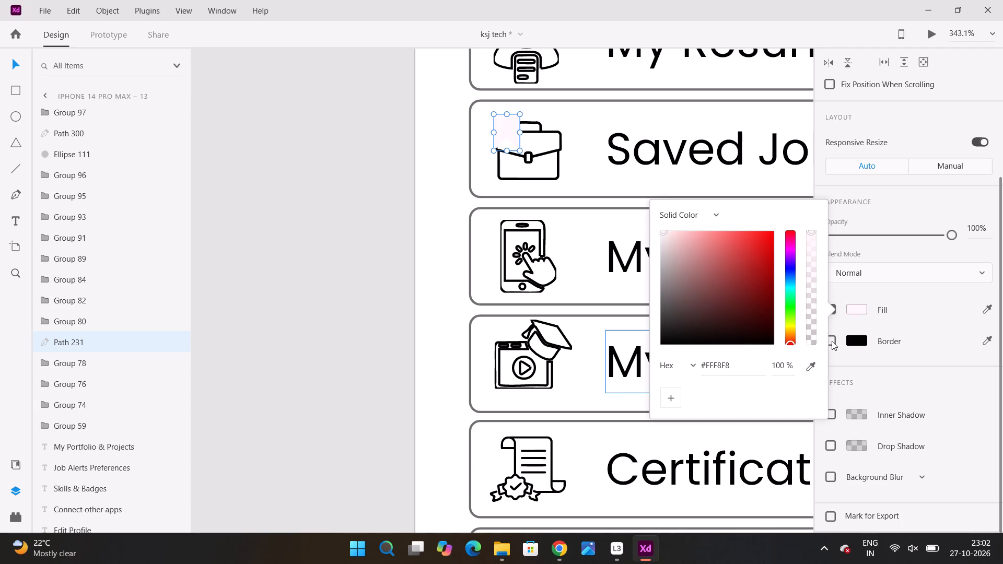
{"action": "left_click", "coordinate": [832, 337]}
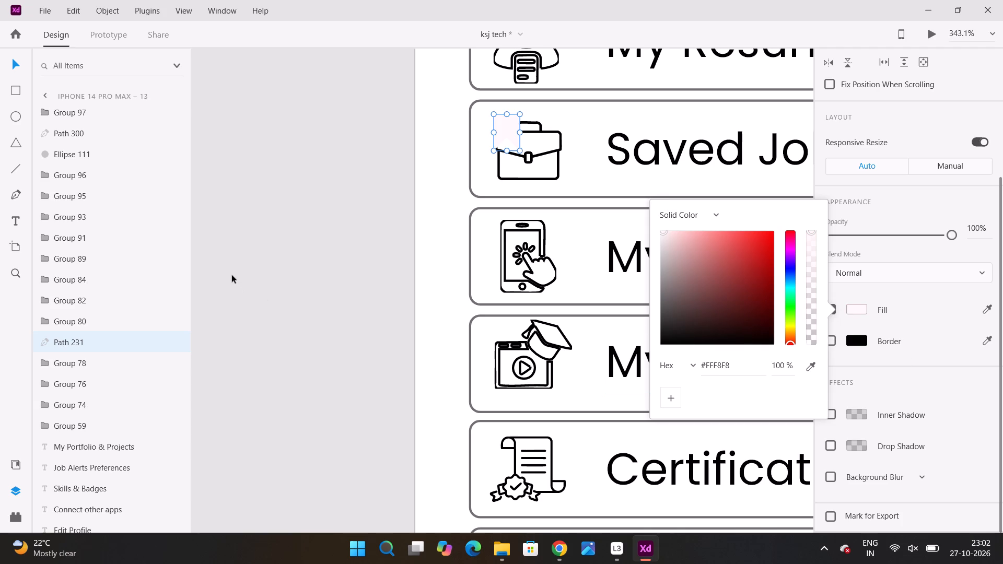
{"action": "left_click", "coordinate": [232, 275]}
{"action": "left_click", "coordinate": [500, 126]}
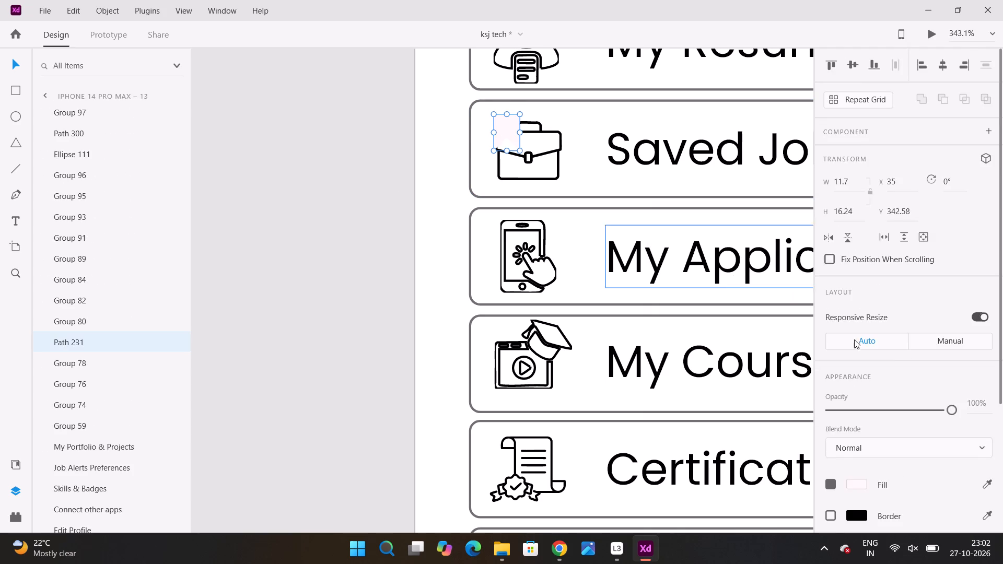
{"action": "scroll", "coordinate": [907, 391], "scroll_direction": "down", "scroll_amount": 5}
{"action": "left_click", "coordinate": [834, 340]}
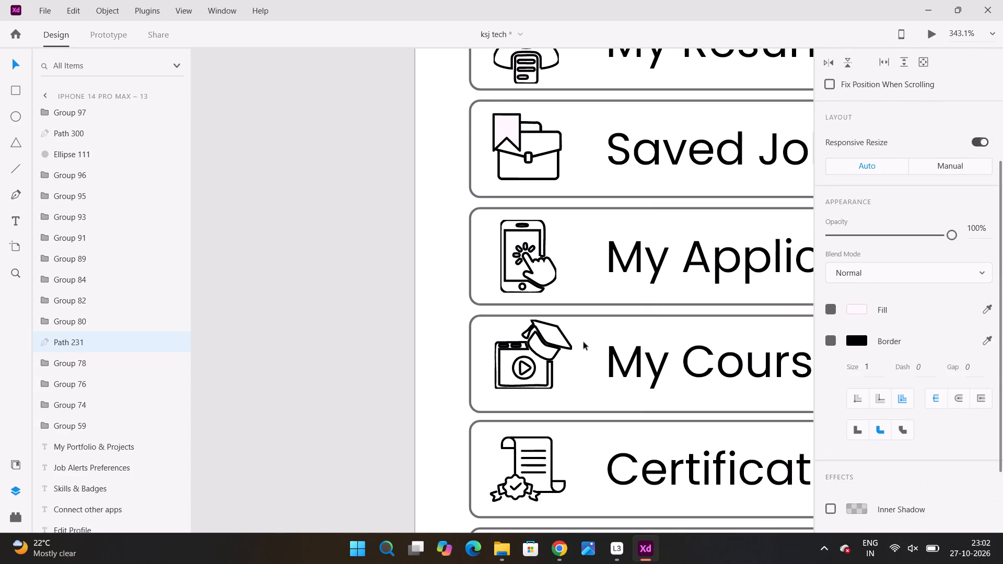
{"action": "left_click", "coordinate": [363, 213]}
{"action": "key", "text": "ctrl+s"}
{"action": "key", "text": "ctrl+s"}
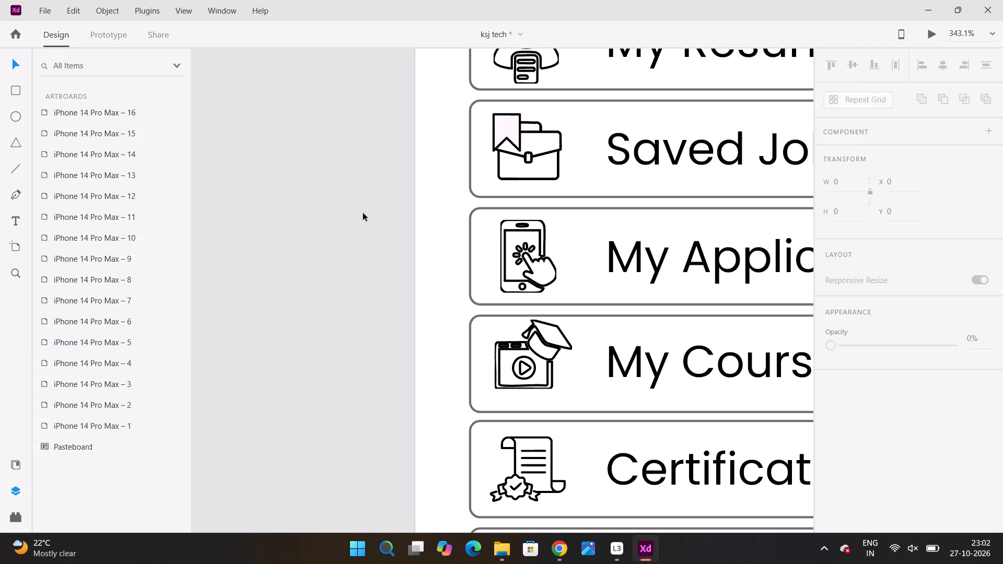
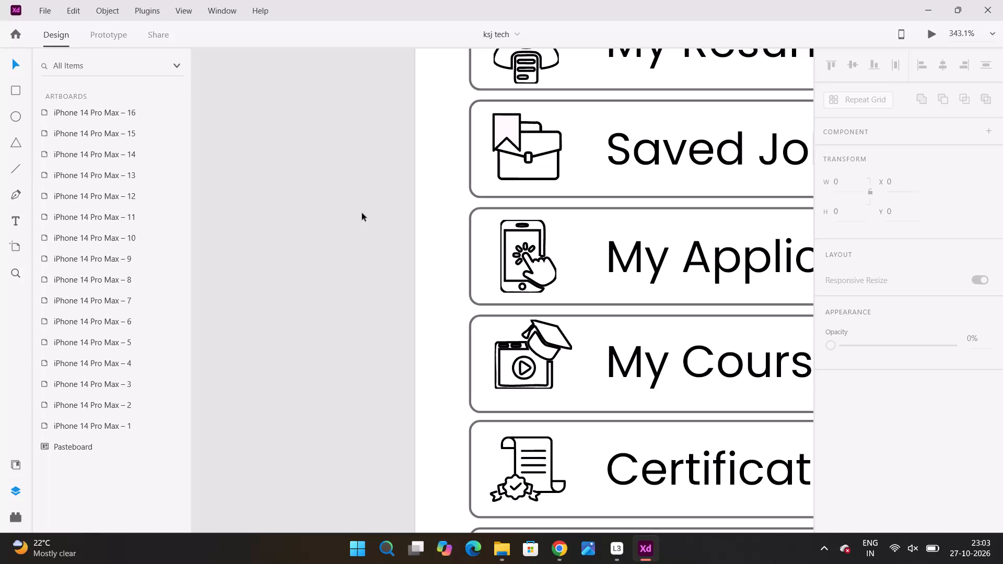
Save the document.
{"action": "key", "text": "ctrl+s"}
{"action": "key", "text": "ctrl+s"}
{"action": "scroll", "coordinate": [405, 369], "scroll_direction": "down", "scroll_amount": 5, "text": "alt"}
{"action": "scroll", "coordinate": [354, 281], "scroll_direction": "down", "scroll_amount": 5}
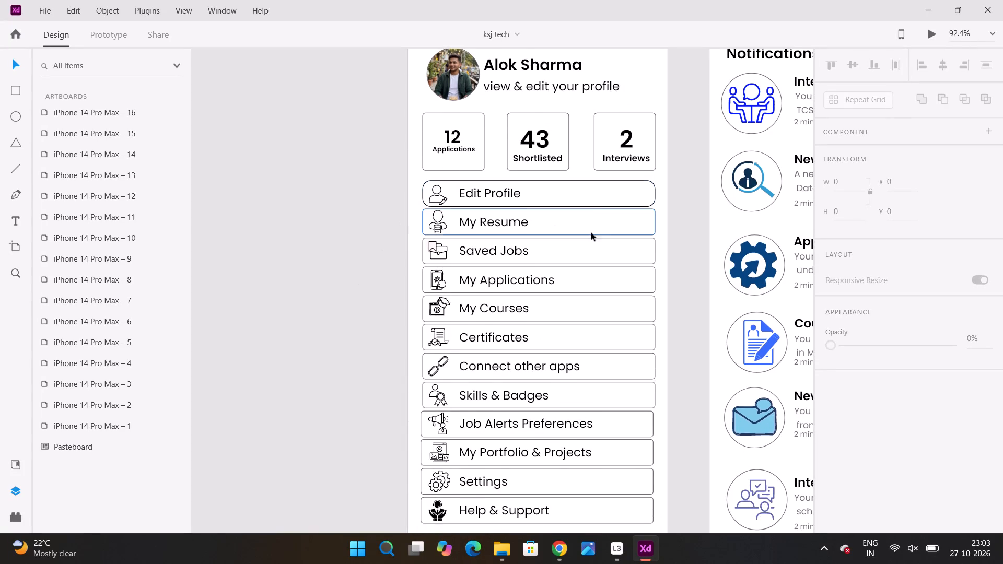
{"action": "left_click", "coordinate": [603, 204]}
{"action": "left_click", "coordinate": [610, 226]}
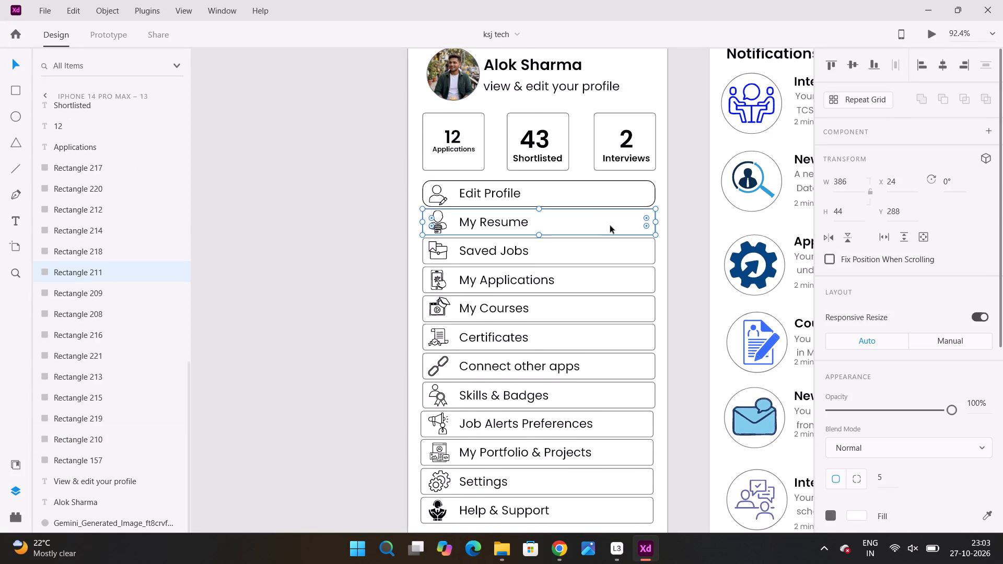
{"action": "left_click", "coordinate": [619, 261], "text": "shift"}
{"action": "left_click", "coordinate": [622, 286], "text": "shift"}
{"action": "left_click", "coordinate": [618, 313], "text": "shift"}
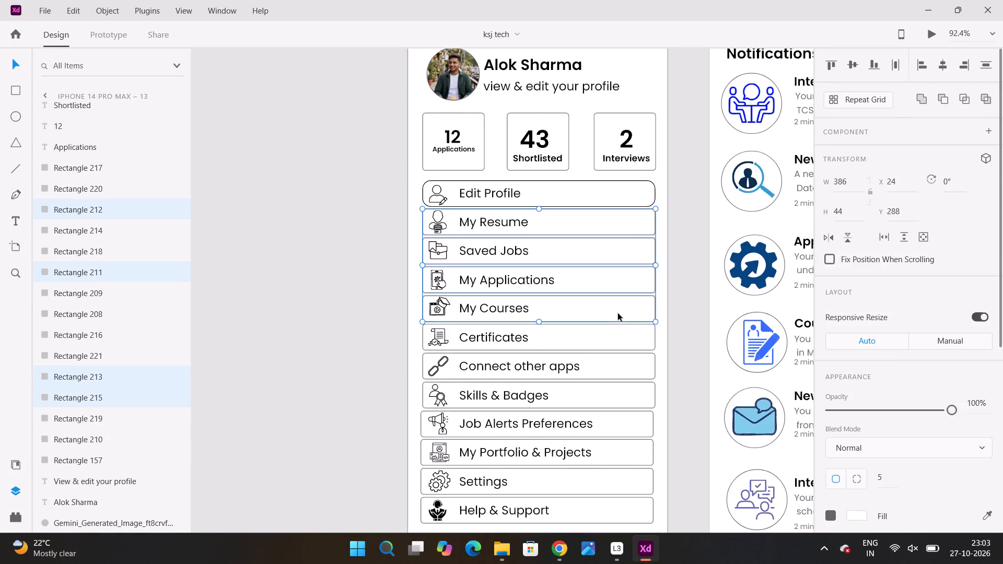
Check the corner radius of the Edit Profile row's rectangle on the profile screen.
{"action": "left_click", "coordinate": [615, 203]}
{"action": "scroll", "coordinate": [950, 322], "scroll_direction": "down", "scroll_amount": 3}
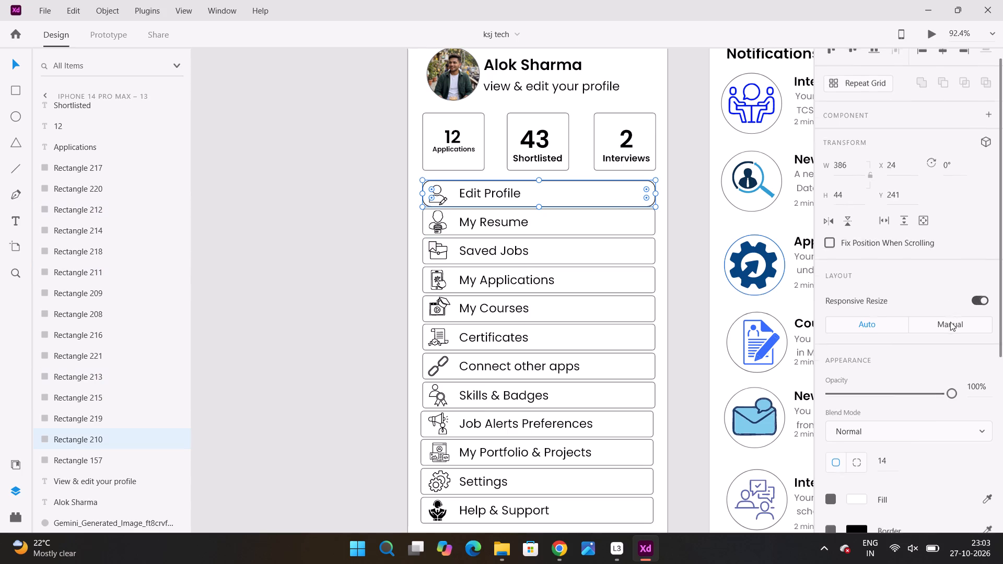
{"action": "scroll", "coordinate": [950, 322], "scroll_direction": "down", "scroll_amount": 1}
{"action": "scroll", "coordinate": [950, 322], "scroll_direction": "up", "scroll_amount": 4}
{"action": "scroll", "coordinate": [950, 322], "scroll_direction": "down", "scroll_amount": 3}
{"action": "scroll", "coordinate": [950, 322], "scroll_direction": "up", "scroll_amount": 2}
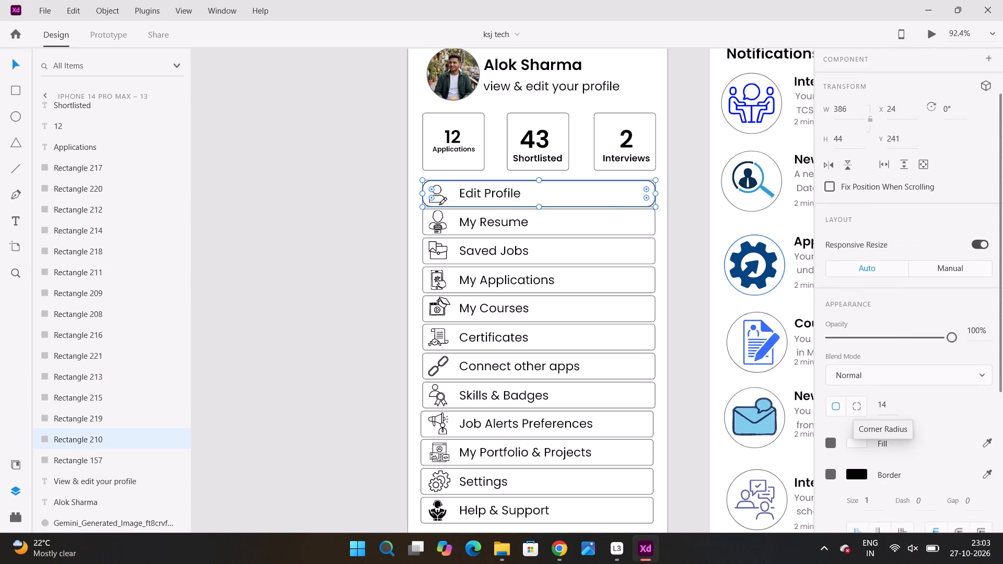
Set the corner radius of the eleven menu row rectangles from My Resume to Help & Support to 14, and save the document.
{"action": "left_click", "coordinate": [620, 224]}
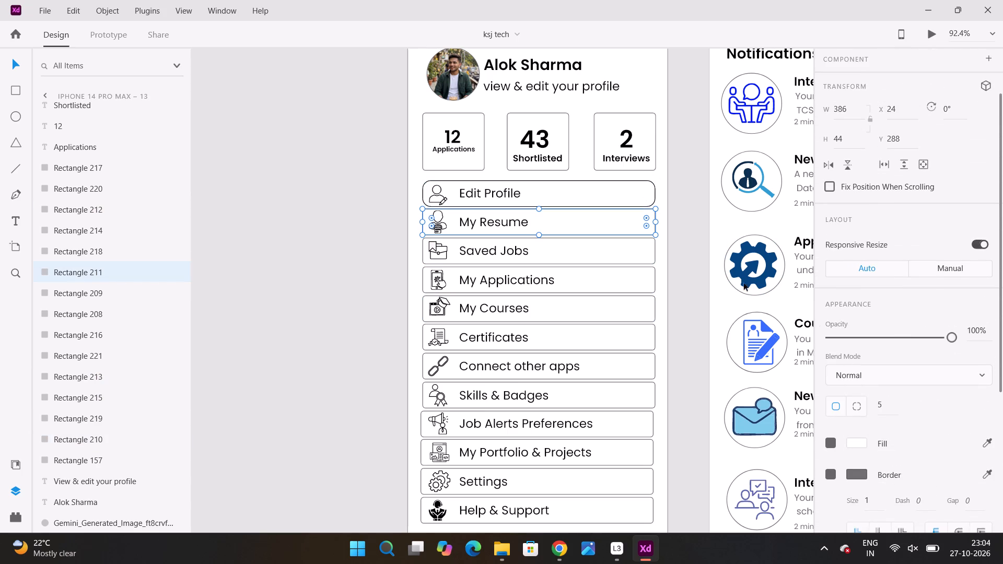
{"action": "left_click", "coordinate": [641, 254], "text": "shift"}
{"action": "left_click", "coordinate": [641, 280], "text": "shift"}
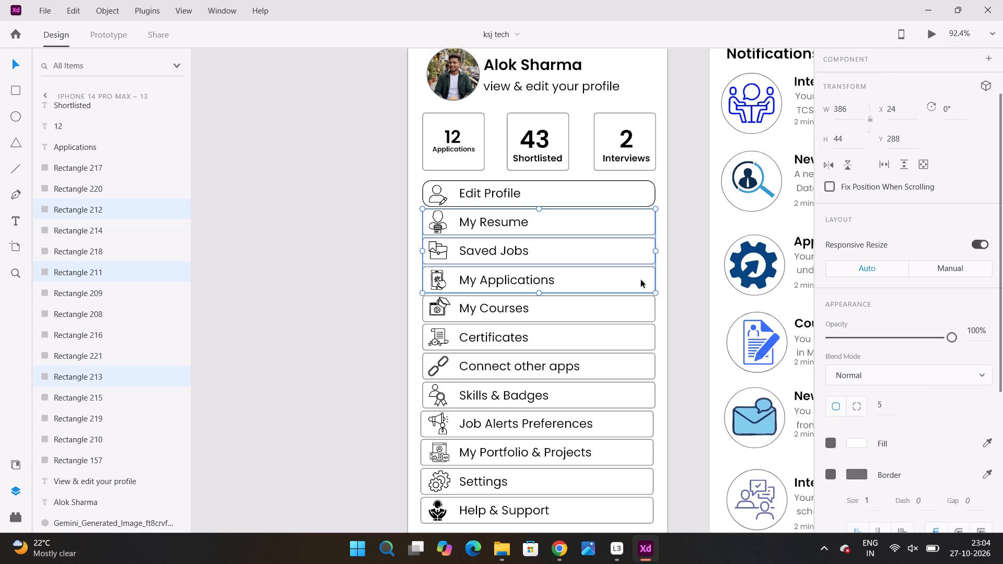
{"action": "left_click", "coordinate": [640, 311], "text": "shift"}
{"action": "left_click", "coordinate": [633, 338], "text": "shift"}
{"action": "left_click", "coordinate": [634, 367], "text": "shift"}
{"action": "scroll", "coordinate": [635, 327], "scroll_direction": "down", "scroll_amount": 4}
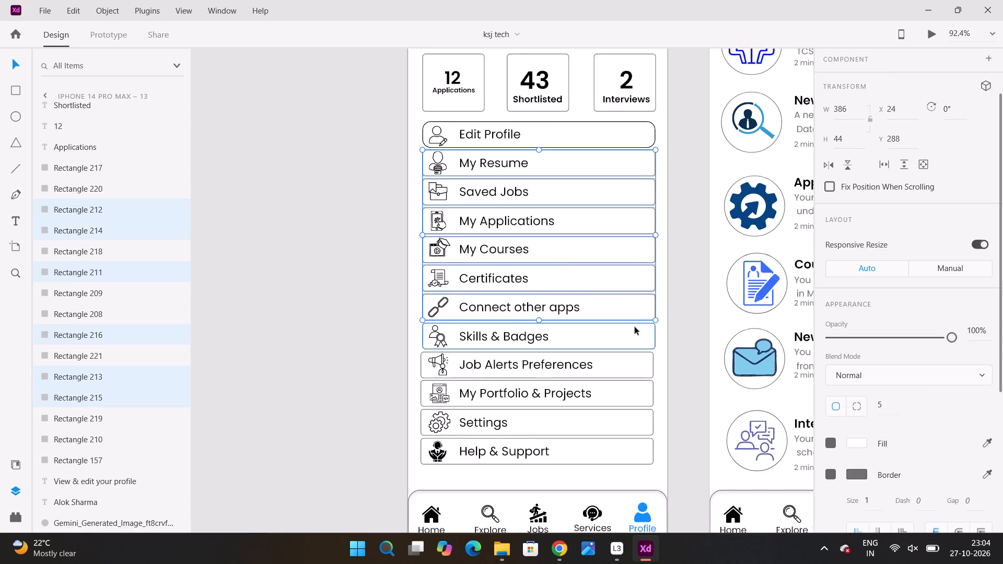
{"action": "scroll", "coordinate": [635, 327], "scroll_direction": "down", "scroll_amount": 5}
{"action": "left_click", "coordinate": [637, 292], "text": "shift"}
{"action": "left_click", "coordinate": [638, 320], "text": "shift"}
{"action": "left_click", "coordinate": [632, 346], "text": "shift"}
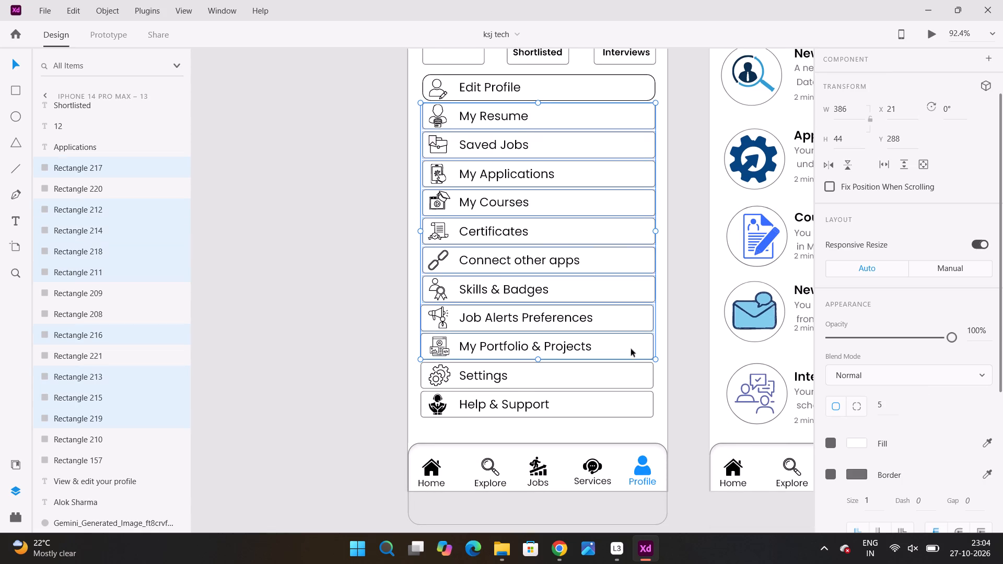
{"action": "left_click", "coordinate": [627, 375], "text": "shift"}
{"action": "left_click", "coordinate": [624, 404], "text": "shift"}
{"action": "scroll", "coordinate": [862, 413], "scroll_direction": "down", "scroll_amount": 3}
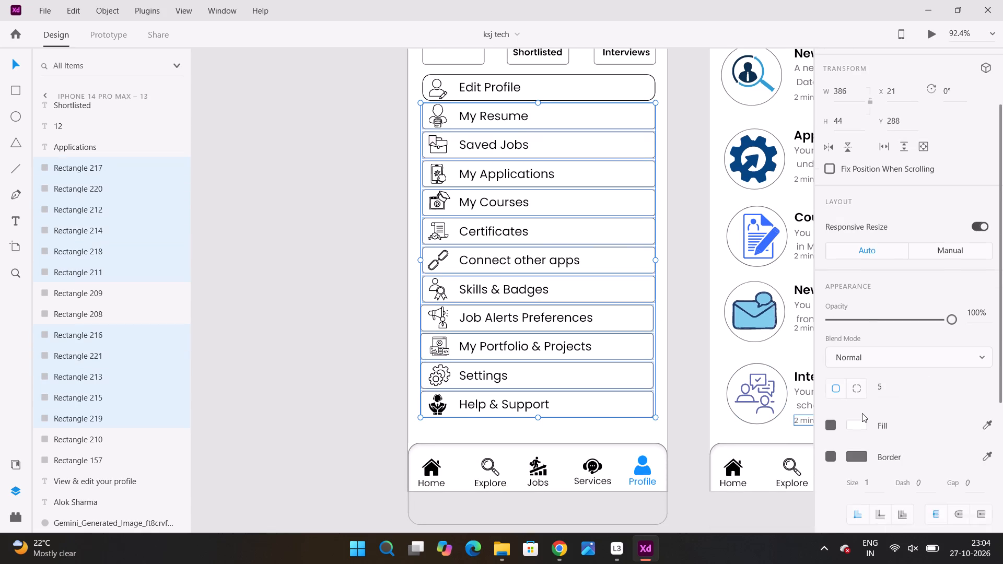
{"action": "left_click", "coordinate": [892, 187]}
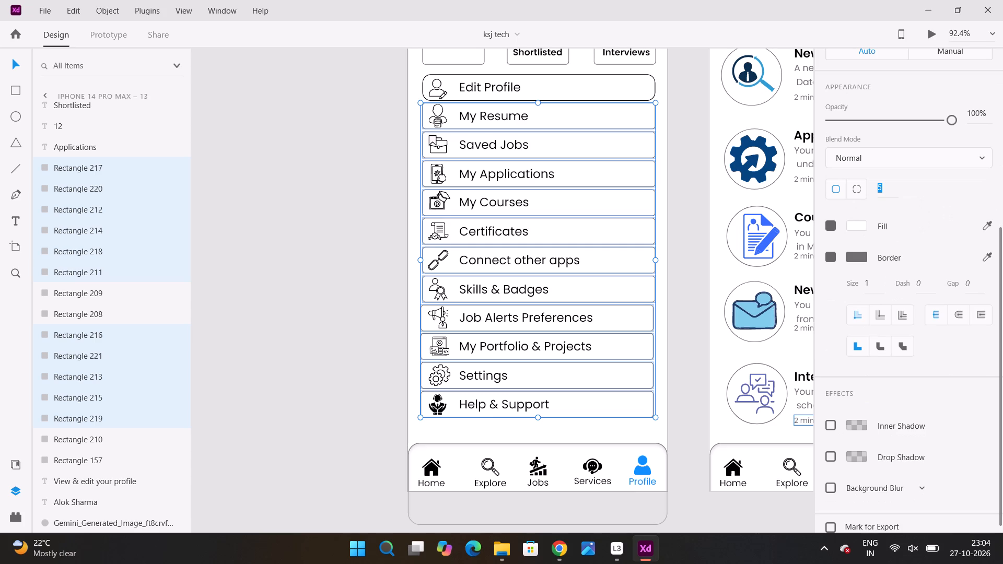
{"action": "key", "text": "BackSpace"}
{"action": "type", "text": "14"}
{"action": "key", "text": "Return"}
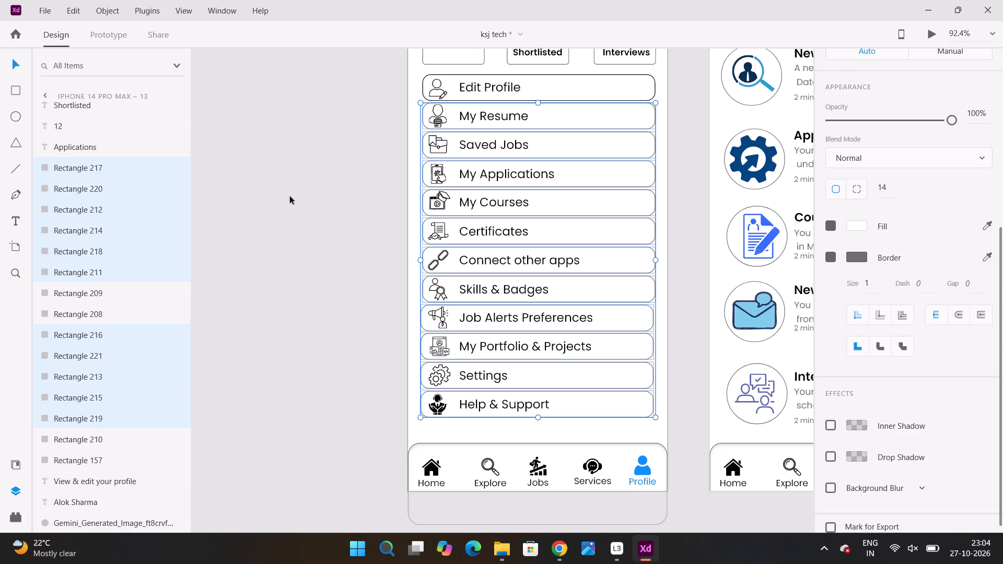
{"action": "left_click", "coordinate": [290, 196]}
{"action": "key", "text": "ctrl+s"}
{"action": "key", "text": "ctrl+s"}
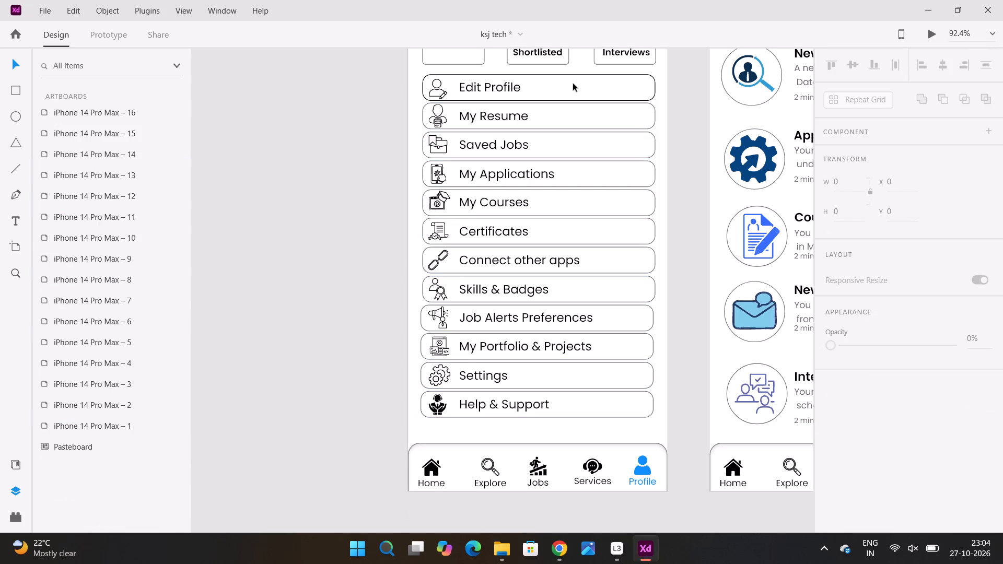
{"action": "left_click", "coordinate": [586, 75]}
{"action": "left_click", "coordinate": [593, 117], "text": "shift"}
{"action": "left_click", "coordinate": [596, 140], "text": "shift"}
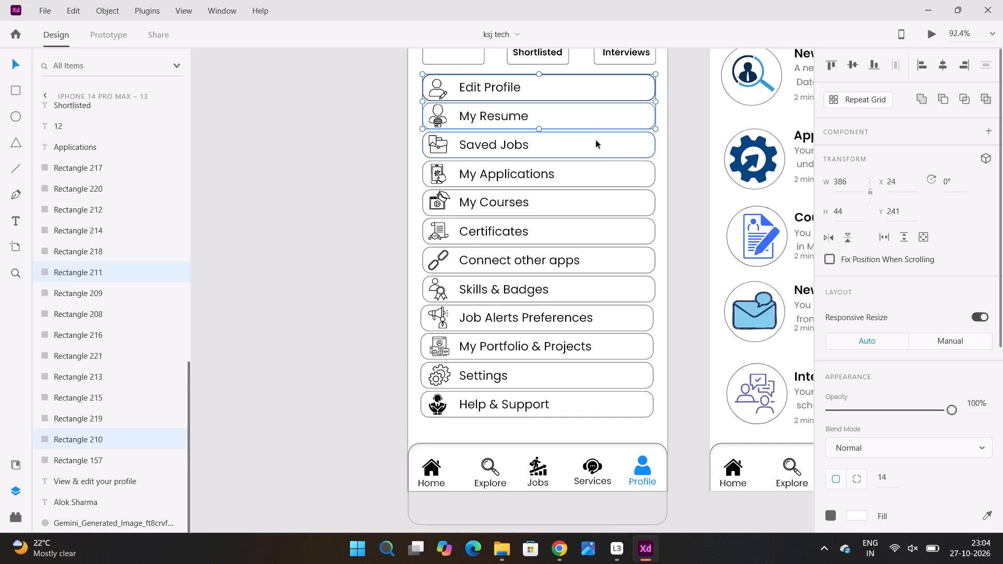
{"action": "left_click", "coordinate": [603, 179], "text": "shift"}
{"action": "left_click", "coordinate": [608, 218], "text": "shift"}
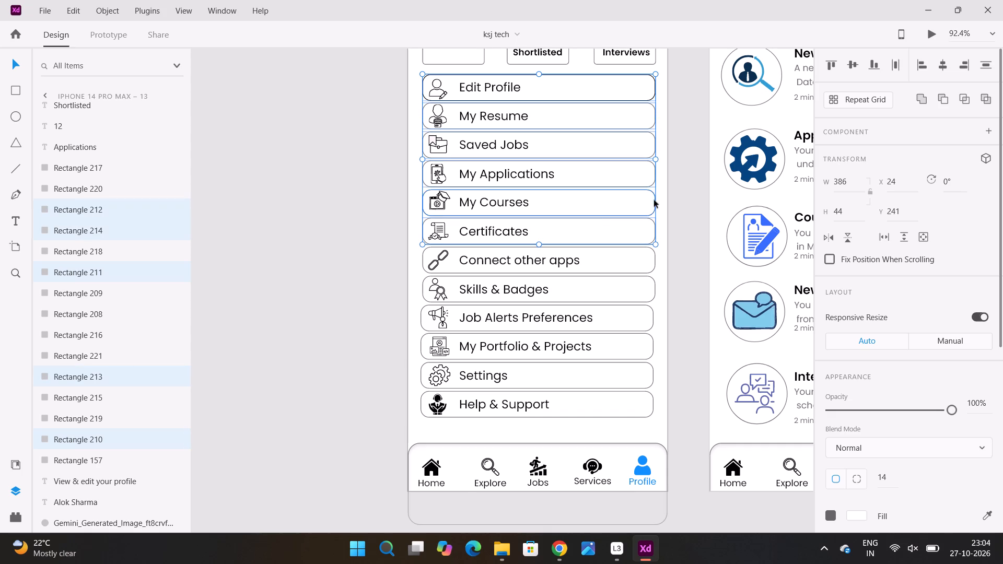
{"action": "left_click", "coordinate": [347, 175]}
Set the border colour of all twelve menu row rectangles, Edit Profile to Help & Support, to black #000000 and save the document.
{"action": "left_click", "coordinate": [584, 94]}
{"action": "left_click", "coordinate": [582, 118], "text": "shift"}
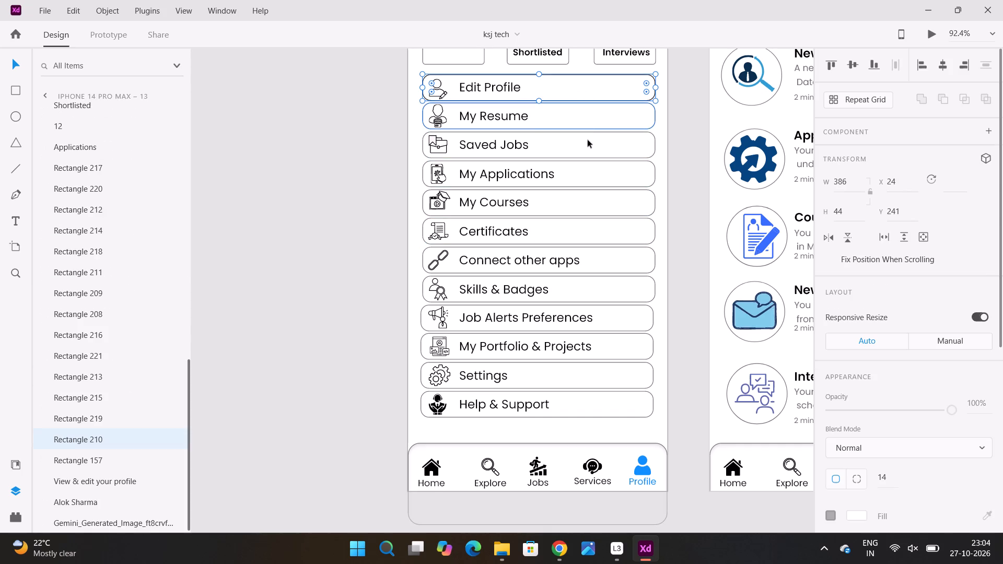
{"action": "left_click", "coordinate": [588, 144], "text": "shift"}
{"action": "left_click", "coordinate": [589, 168], "text": "shift"}
{"action": "left_click", "coordinate": [587, 203], "text": "shift"}
{"action": "left_click", "coordinate": [587, 232], "text": "shift"}
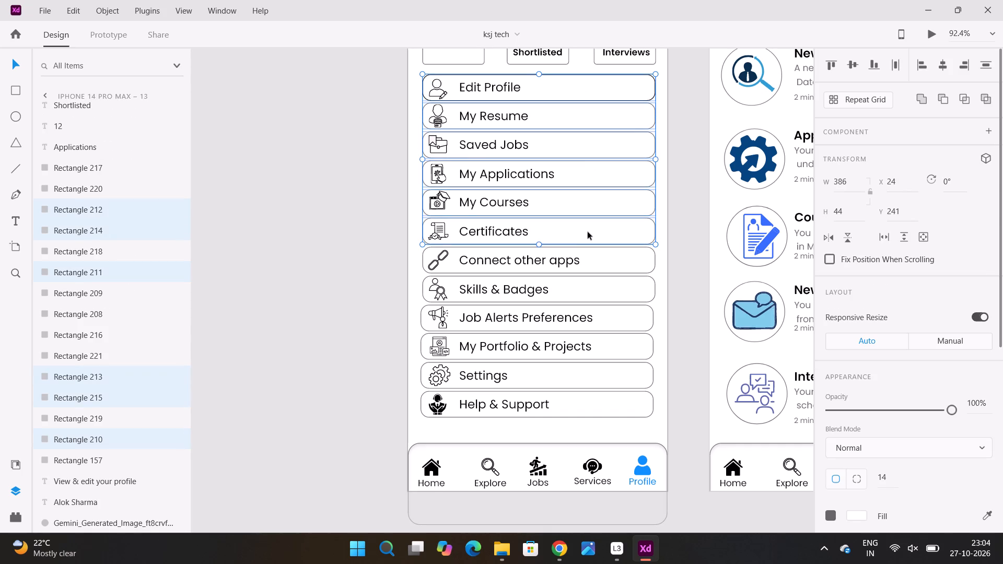
{"action": "left_click", "coordinate": [589, 252], "text": "shift"}
{"action": "left_click", "coordinate": [592, 285], "text": "shift"}
{"action": "left_click", "coordinate": [603, 316], "text": "shift"}
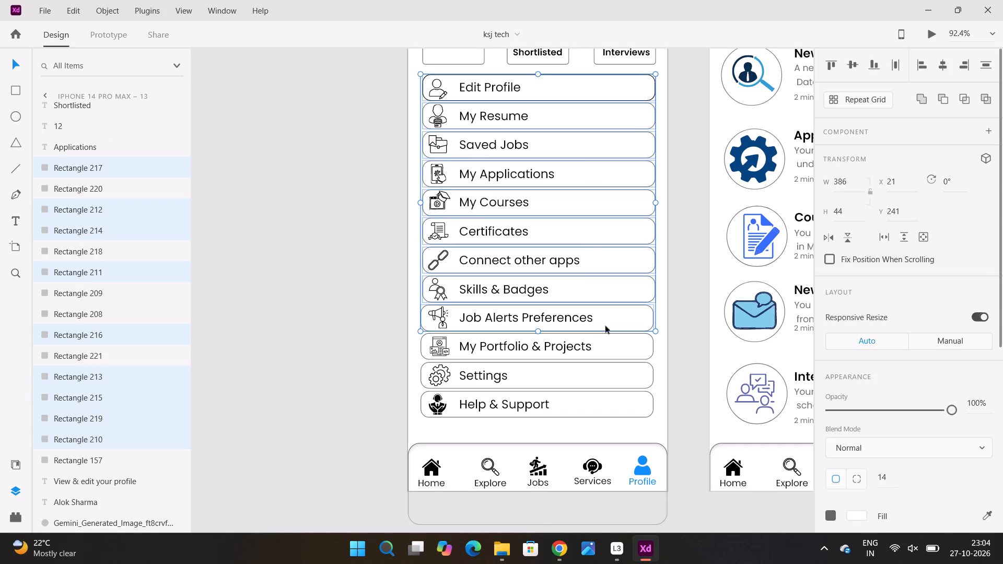
{"action": "left_click", "coordinate": [610, 343], "text": "shift"}
{"action": "left_click", "coordinate": [608, 371], "text": "shift"}
{"action": "left_click", "coordinate": [612, 397], "text": "shift"}
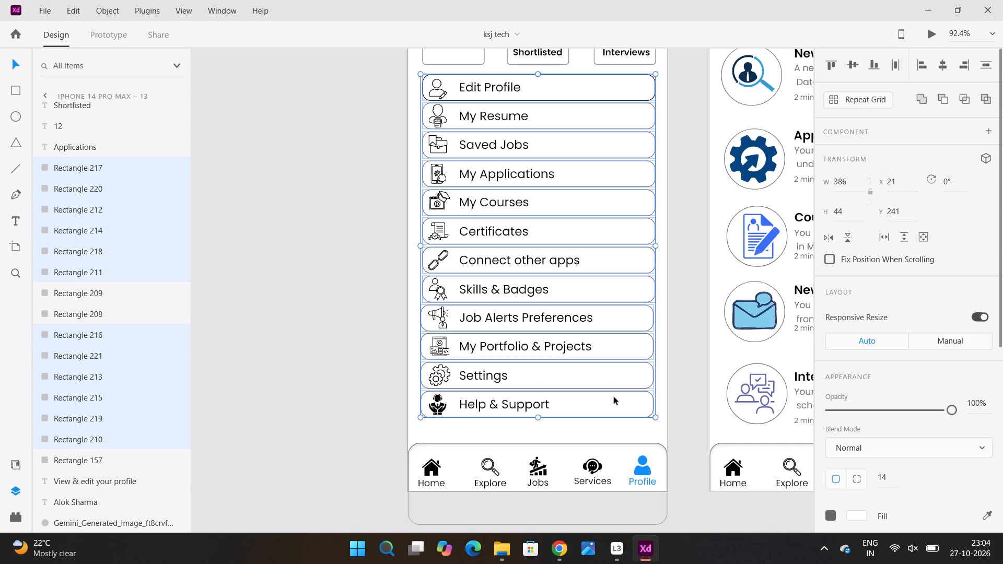
{"action": "scroll", "coordinate": [897, 308], "scroll_direction": "down", "scroll_amount": 2}
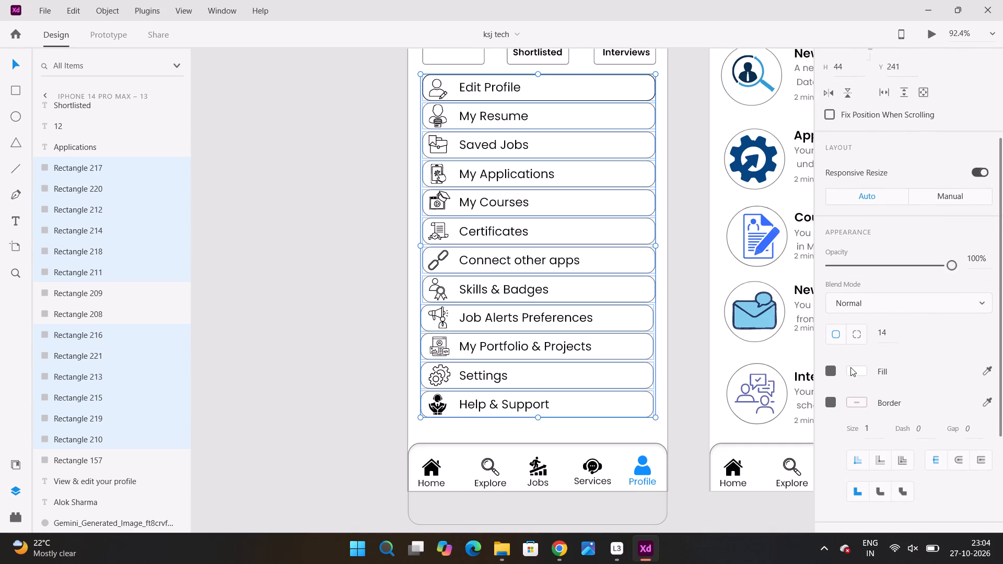
{"action": "left_click", "coordinate": [856, 372]}
{"action": "left_click_drag", "start_coordinate": [731, 363], "coordinate": [675, 402]}
{"action": "key", "text": "ctrl+z"}
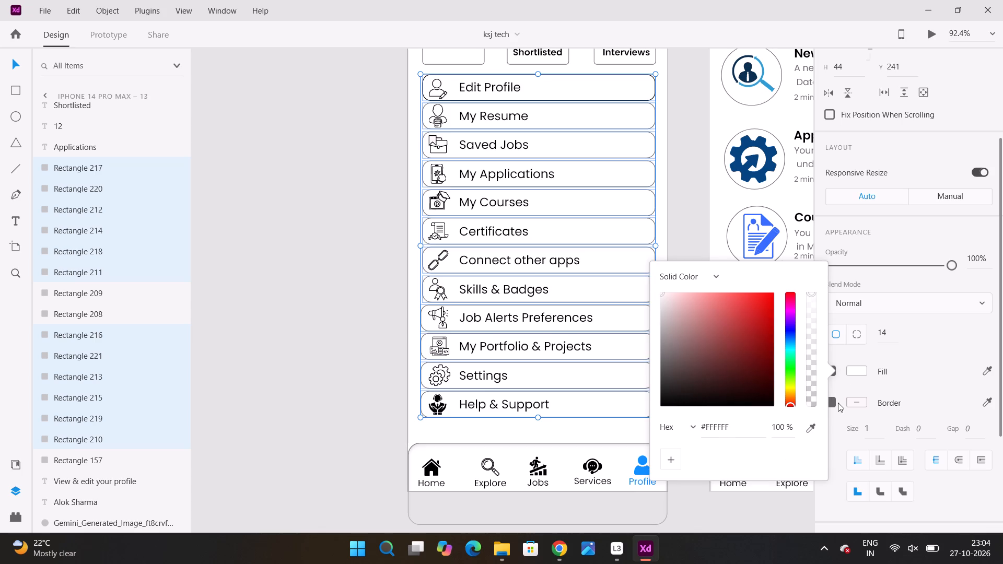
{"action": "left_click", "coordinate": [832, 403]}
{"action": "left_click", "coordinate": [854, 401]}
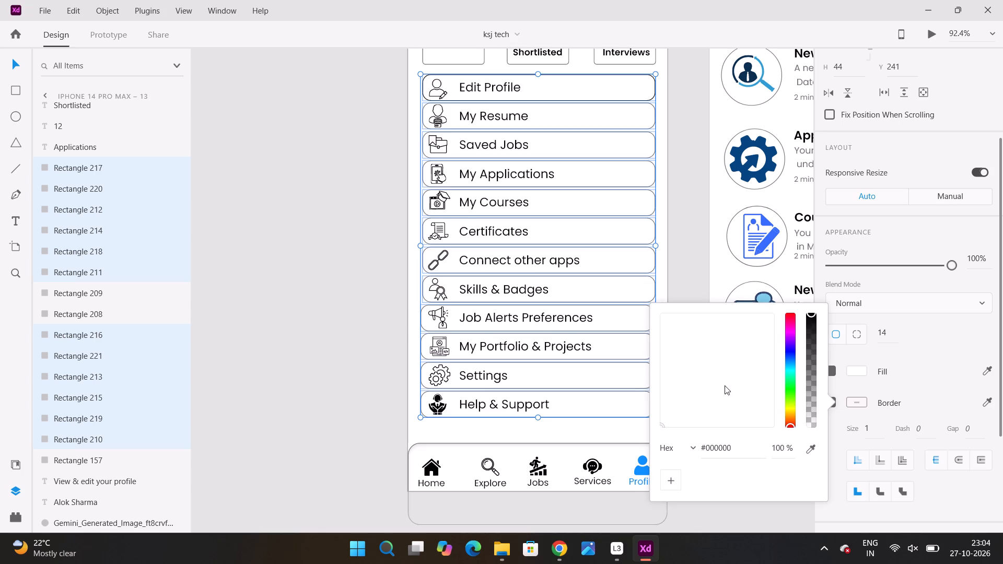
{"action": "left_click_drag", "start_coordinate": [705, 395], "coordinate": [644, 430]}
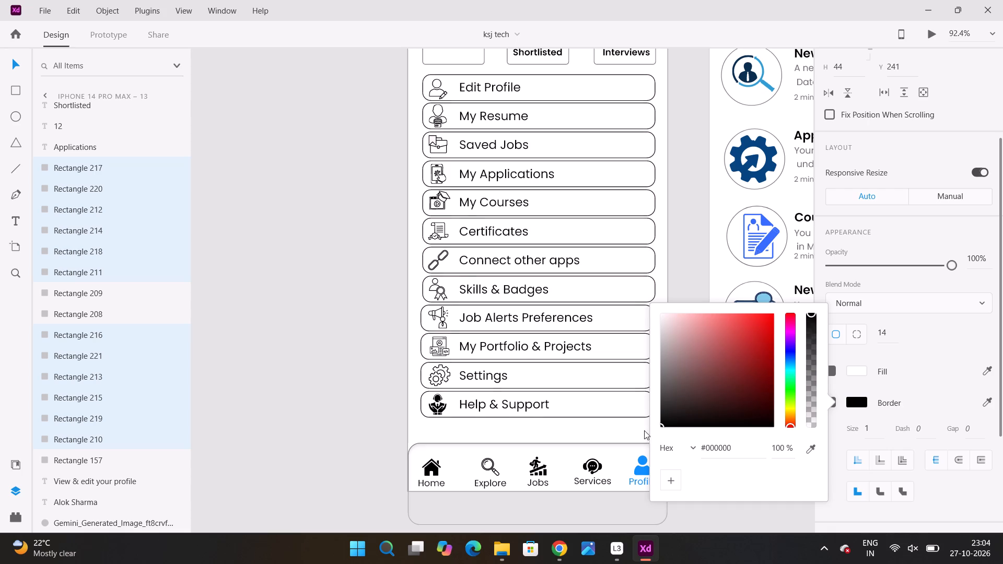
{"action": "left_click_drag", "start_coordinate": [644, 430], "coordinate": [675, 304]}
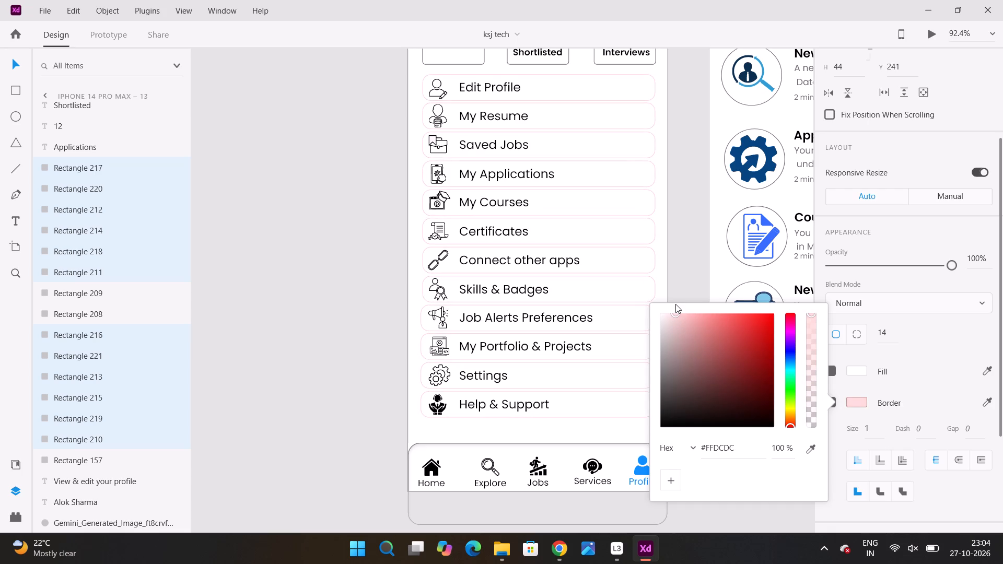
{"action": "left_click_drag", "start_coordinate": [675, 304], "coordinate": [731, 408]}
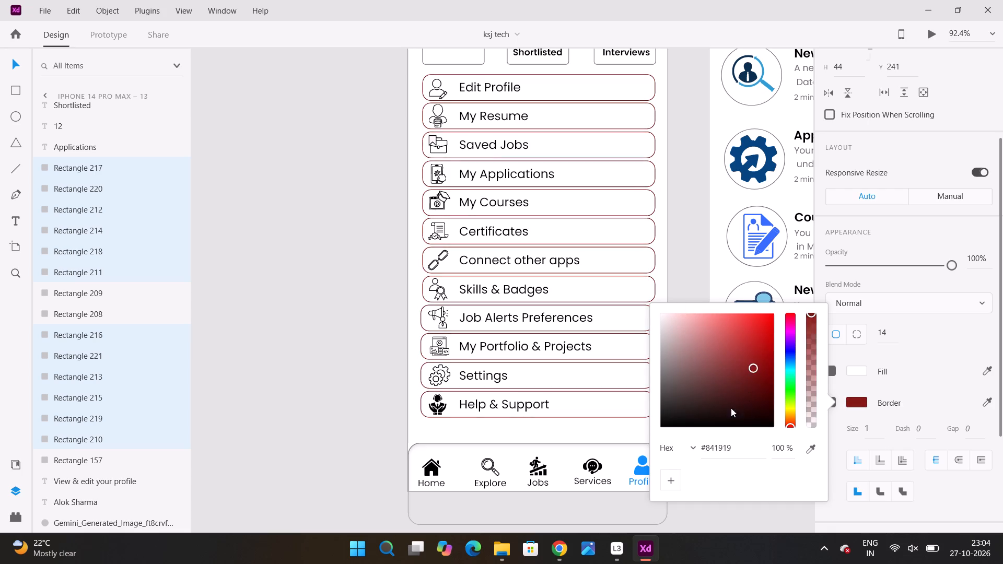
{"action": "left_click_drag", "start_coordinate": [731, 408], "coordinate": [634, 463]}
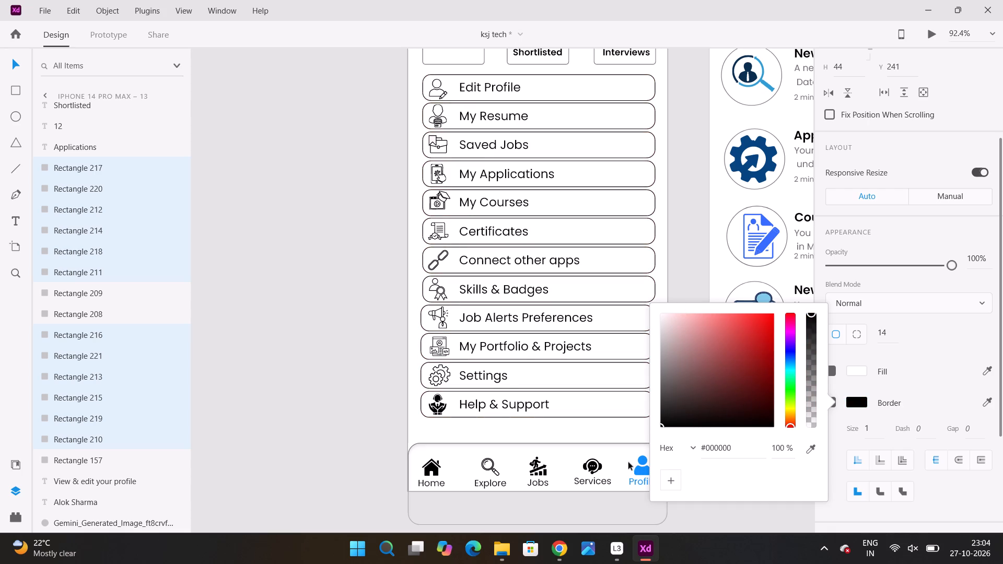
{"action": "left_click", "coordinate": [364, 184]}
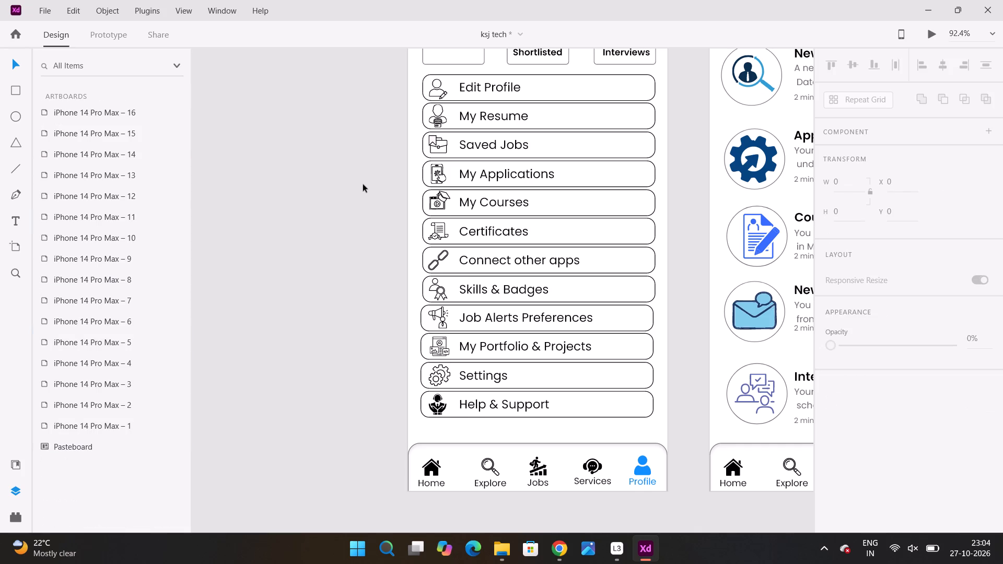
{"action": "key", "text": "ctrl+s"}
{"action": "key", "text": "ctrl+s"}
Turn the solid Help & Support icon into a black outline by enabling its border and removing its black fill, and save the document.
{"action": "left_click", "coordinate": [437, 401]}
{"action": "scroll", "coordinate": [919, 380], "scroll_direction": "down", "scroll_amount": 4}
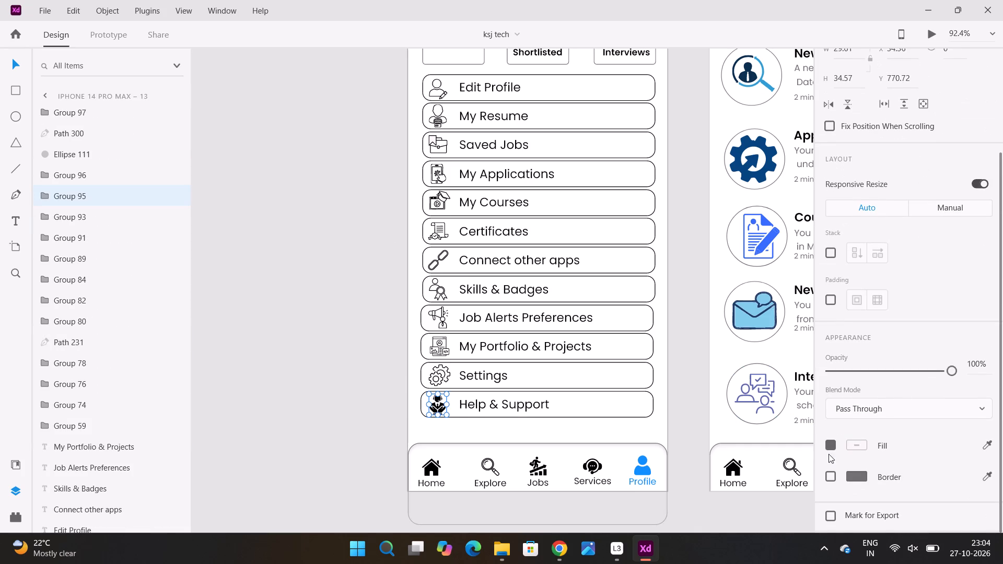
{"action": "left_click", "coordinate": [833, 475]}
{"action": "left_click", "coordinate": [831, 447]}
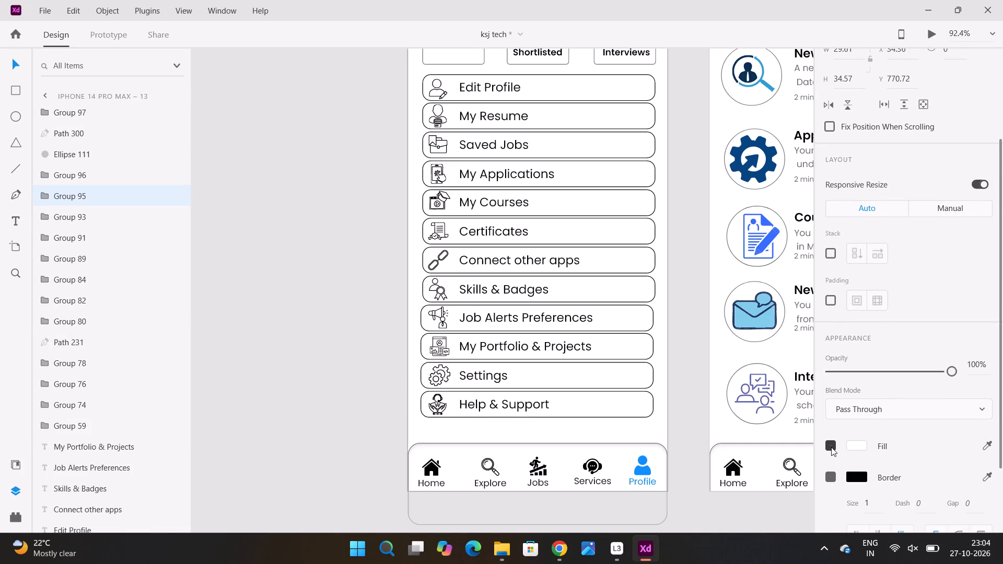
{"action": "left_click", "coordinate": [355, 244]}
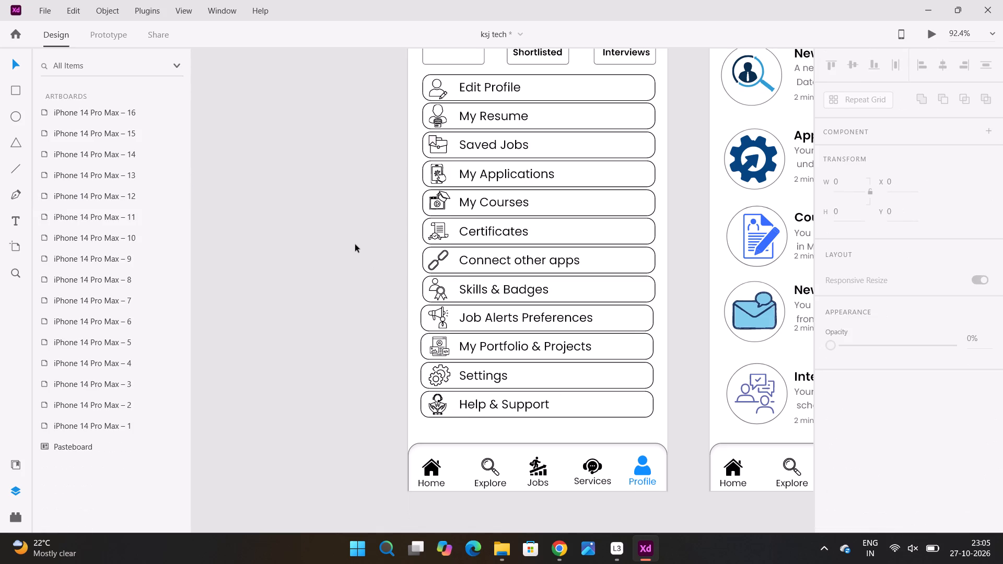
{"action": "key", "text": "ctrl+s"}
{"action": "key", "text": "ctrl+s"}
{"action": "key", "text": "ctrl+s"}
{"action": "left_click", "coordinate": [355, 244]}
{"action": "key", "text": "ctrl+s"}
{"action": "key", "text": "ctrl+s"}
Save the document.
{"action": "scroll", "coordinate": [368, 271], "scroll_direction": "down", "scroll_amount": 5, "text": "alt"}
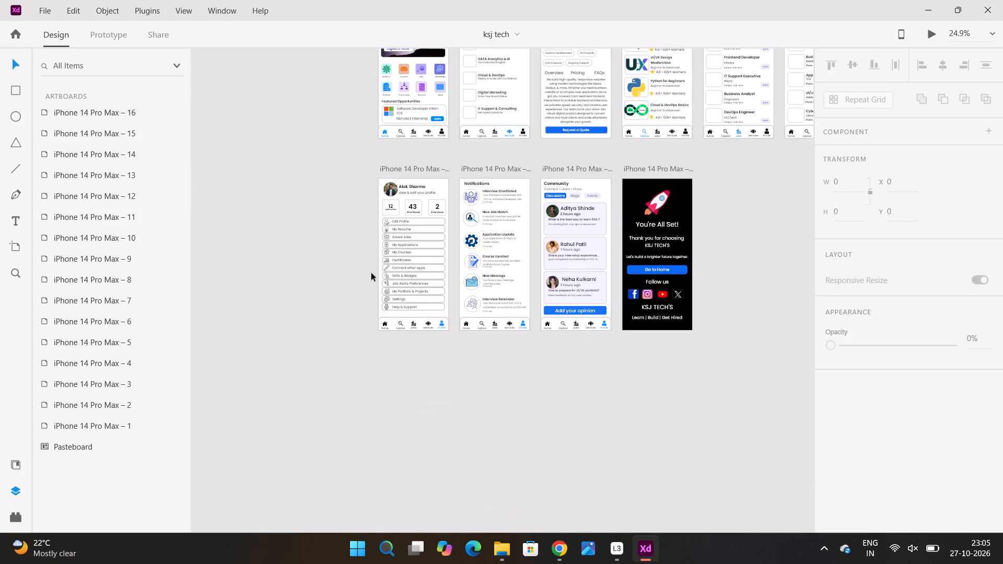
{"action": "scroll", "coordinate": [533, 359], "scroll_direction": "up", "scroll_amount": 4}
{"action": "scroll", "coordinate": [521, 318], "scroll_direction": "up", "scroll_amount": 2, "text": "alt"}
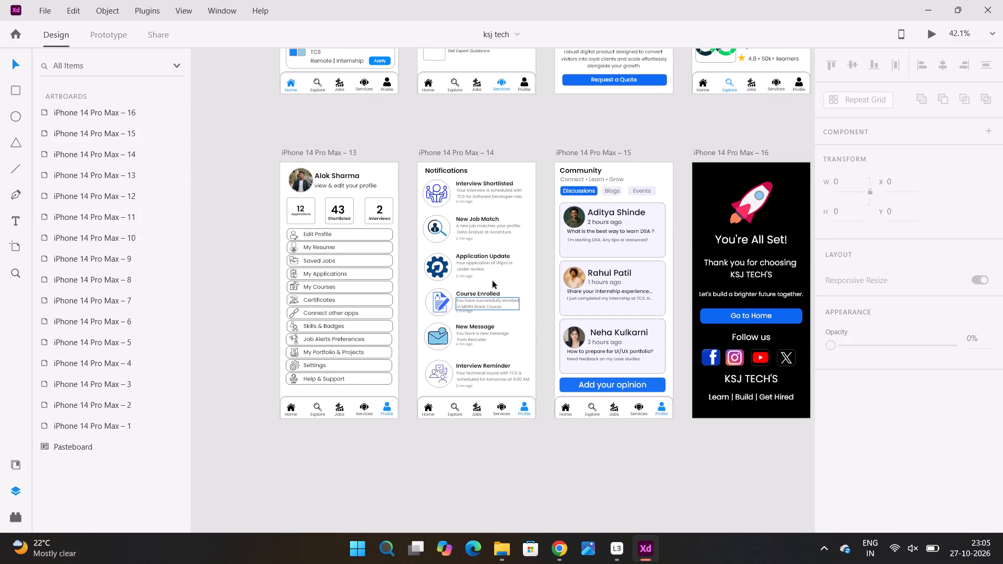
{"action": "scroll", "coordinate": [468, 218], "scroll_direction": "up", "scroll_amount": 1, "text": "alt"}
{"action": "scroll", "coordinate": [431, 221], "scroll_direction": "down", "scroll_amount": 4}
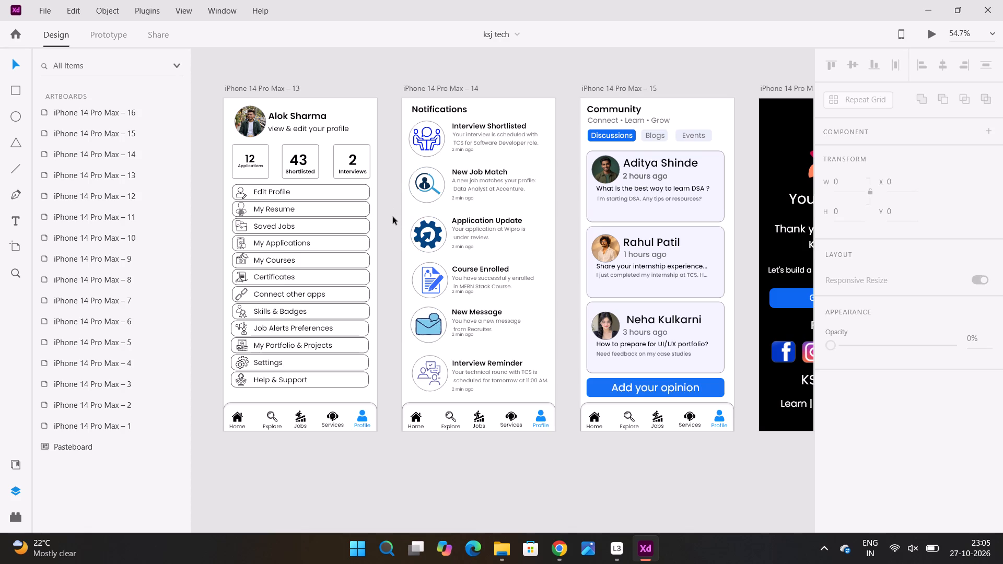
{"action": "key", "text": "ctrl+s"}
{"action": "key", "text": "ctrl+s"}
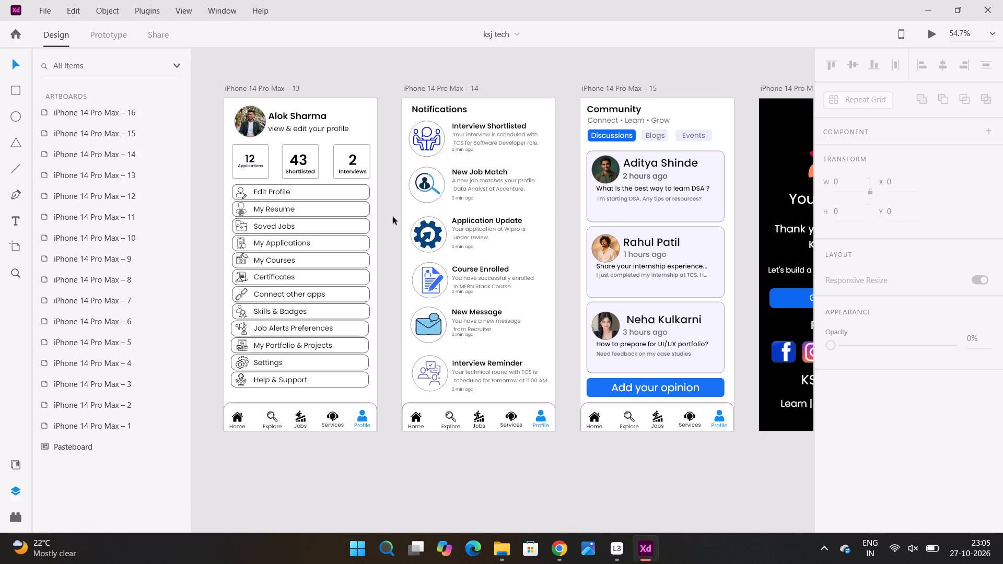
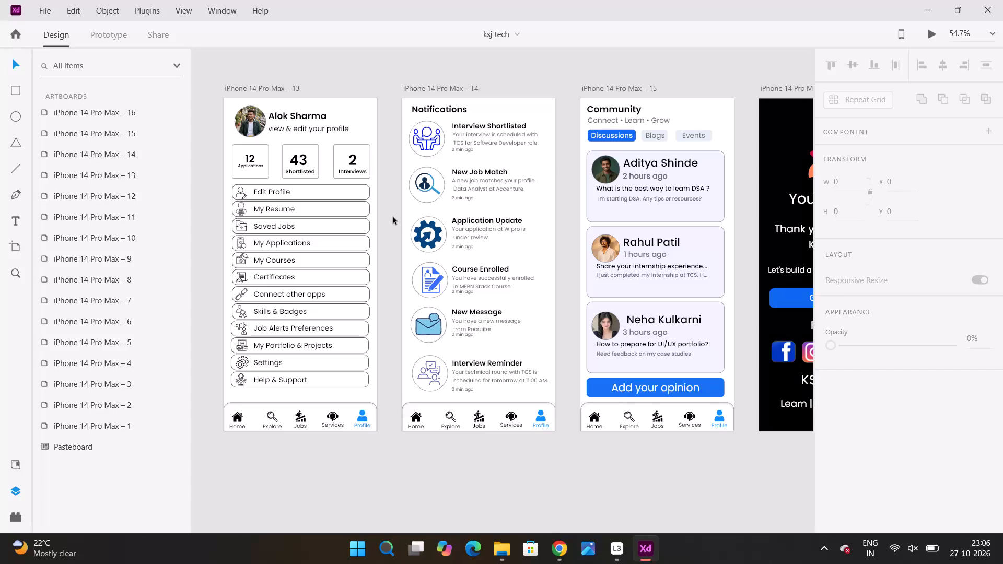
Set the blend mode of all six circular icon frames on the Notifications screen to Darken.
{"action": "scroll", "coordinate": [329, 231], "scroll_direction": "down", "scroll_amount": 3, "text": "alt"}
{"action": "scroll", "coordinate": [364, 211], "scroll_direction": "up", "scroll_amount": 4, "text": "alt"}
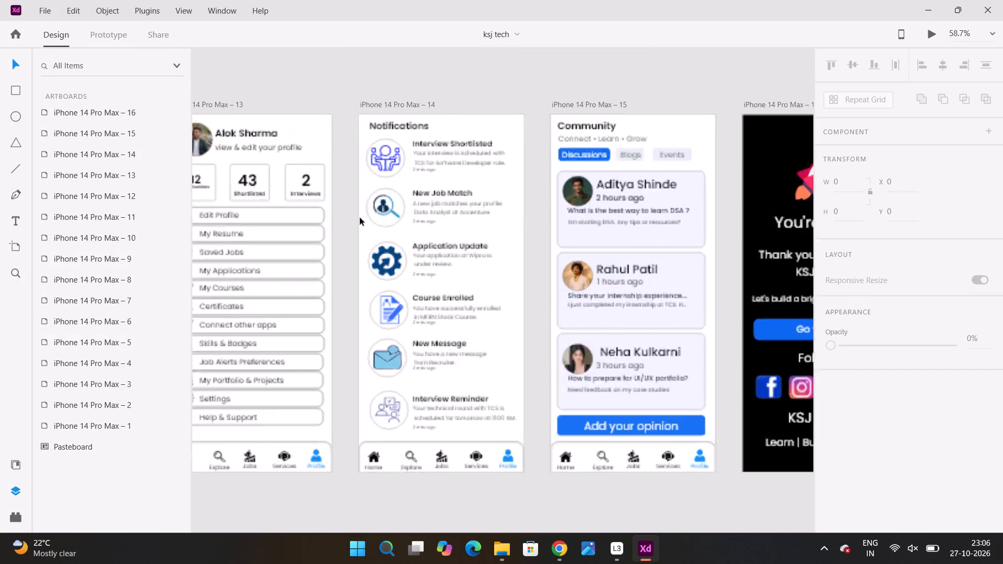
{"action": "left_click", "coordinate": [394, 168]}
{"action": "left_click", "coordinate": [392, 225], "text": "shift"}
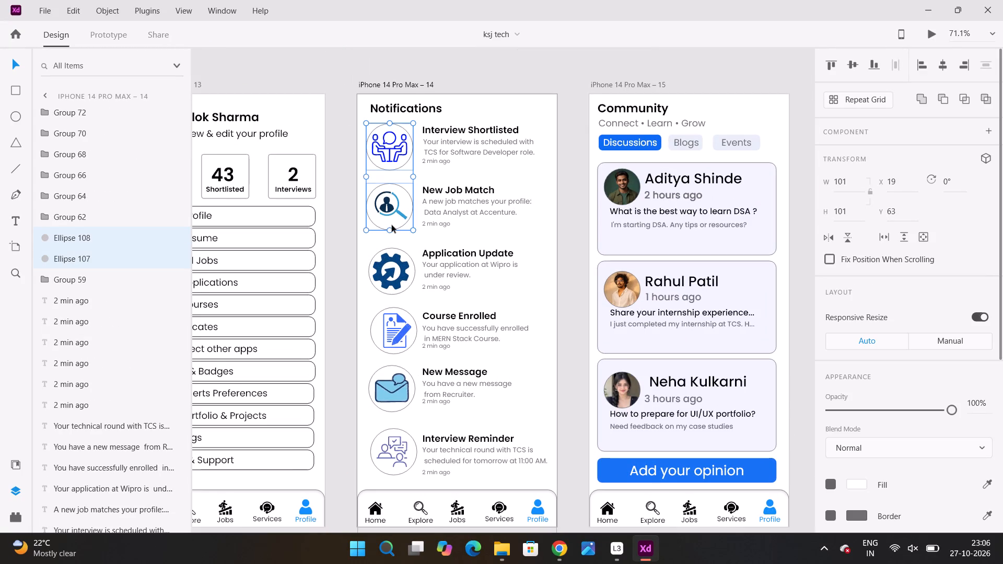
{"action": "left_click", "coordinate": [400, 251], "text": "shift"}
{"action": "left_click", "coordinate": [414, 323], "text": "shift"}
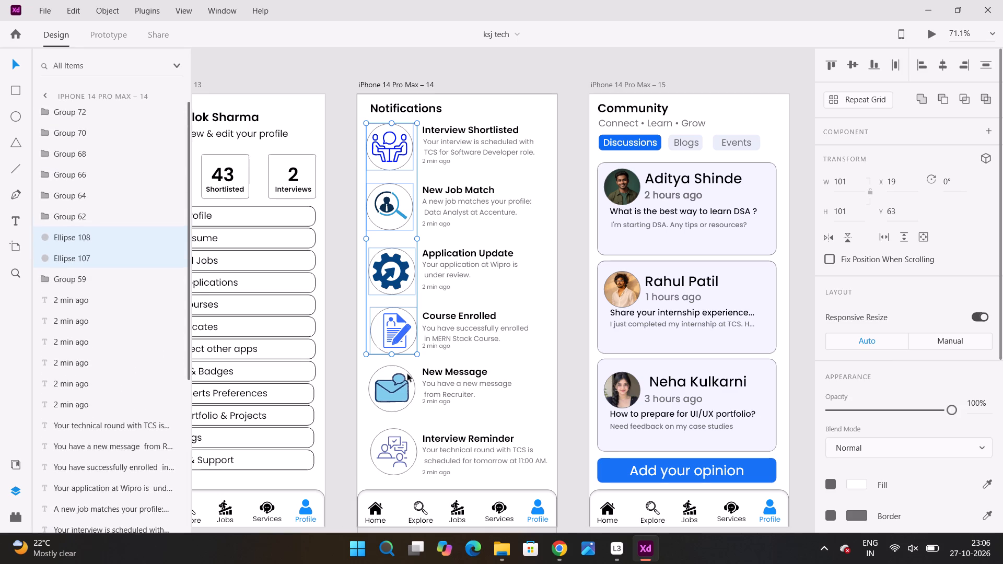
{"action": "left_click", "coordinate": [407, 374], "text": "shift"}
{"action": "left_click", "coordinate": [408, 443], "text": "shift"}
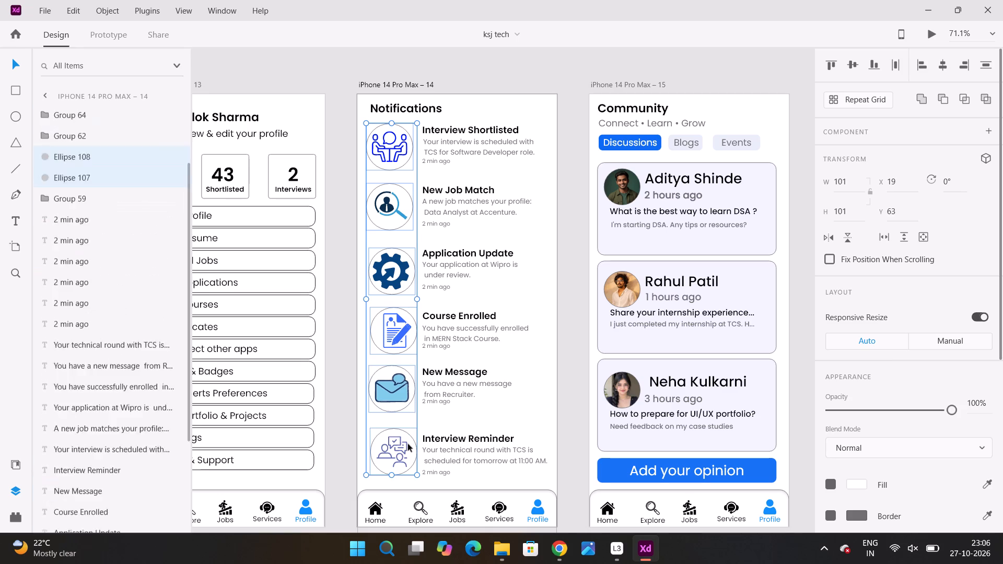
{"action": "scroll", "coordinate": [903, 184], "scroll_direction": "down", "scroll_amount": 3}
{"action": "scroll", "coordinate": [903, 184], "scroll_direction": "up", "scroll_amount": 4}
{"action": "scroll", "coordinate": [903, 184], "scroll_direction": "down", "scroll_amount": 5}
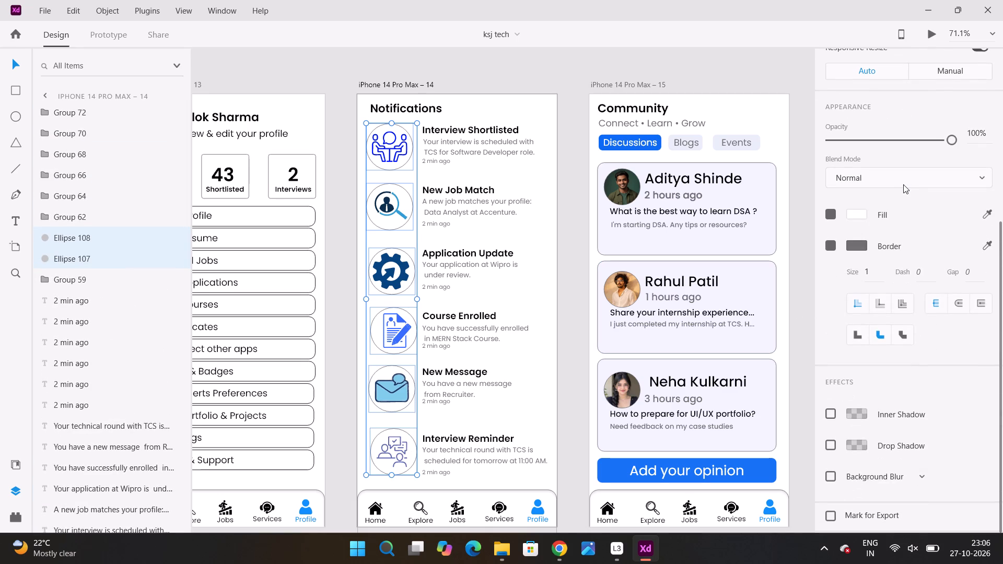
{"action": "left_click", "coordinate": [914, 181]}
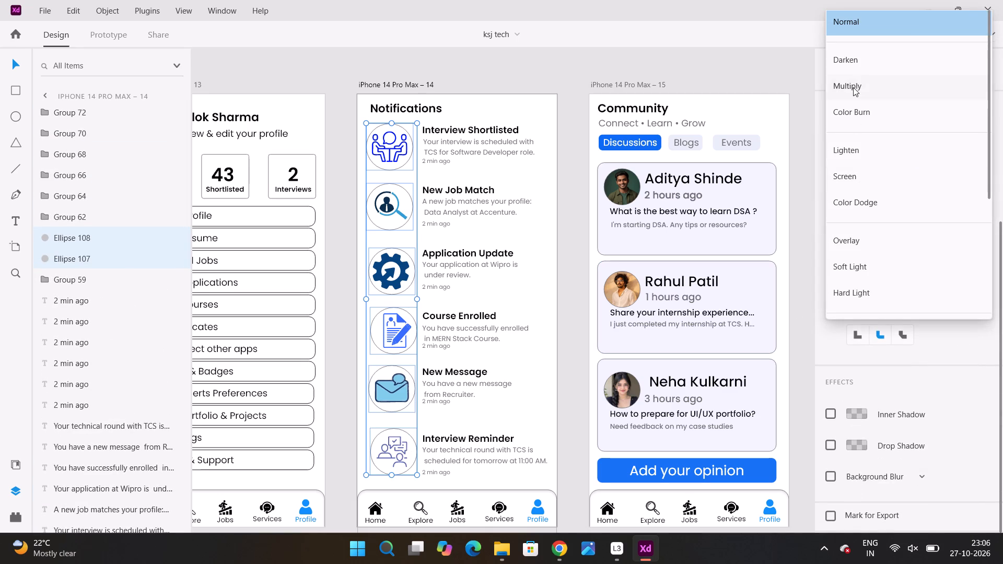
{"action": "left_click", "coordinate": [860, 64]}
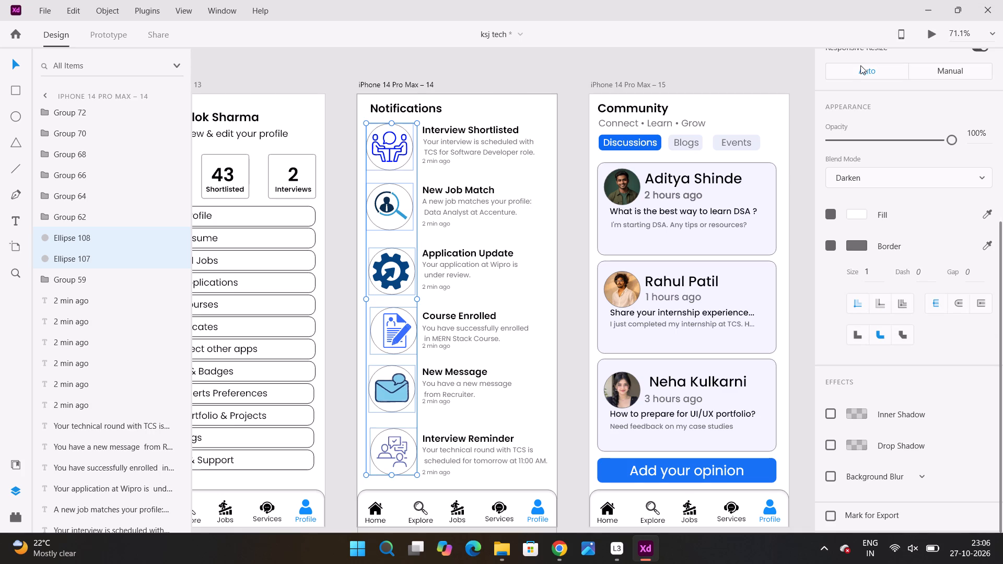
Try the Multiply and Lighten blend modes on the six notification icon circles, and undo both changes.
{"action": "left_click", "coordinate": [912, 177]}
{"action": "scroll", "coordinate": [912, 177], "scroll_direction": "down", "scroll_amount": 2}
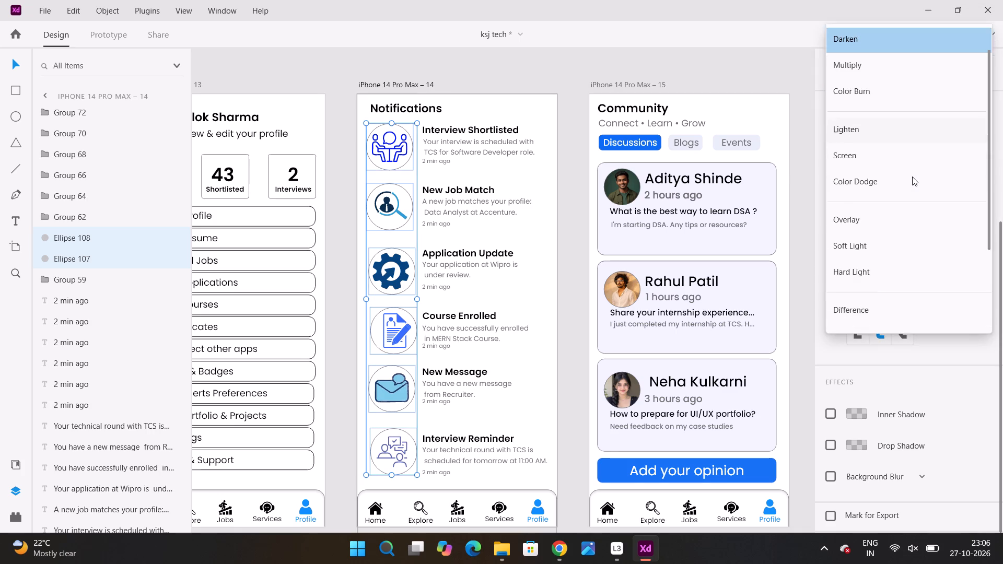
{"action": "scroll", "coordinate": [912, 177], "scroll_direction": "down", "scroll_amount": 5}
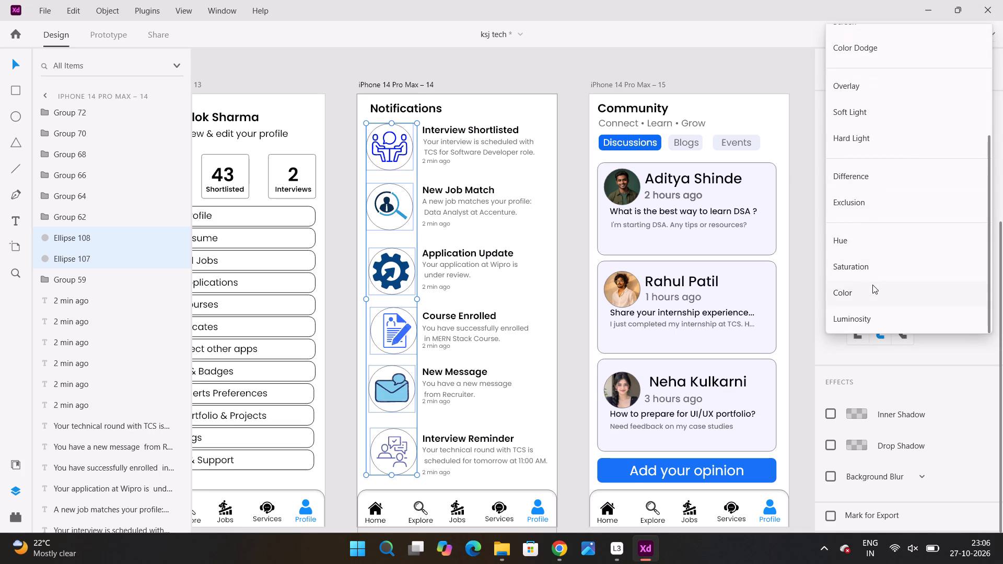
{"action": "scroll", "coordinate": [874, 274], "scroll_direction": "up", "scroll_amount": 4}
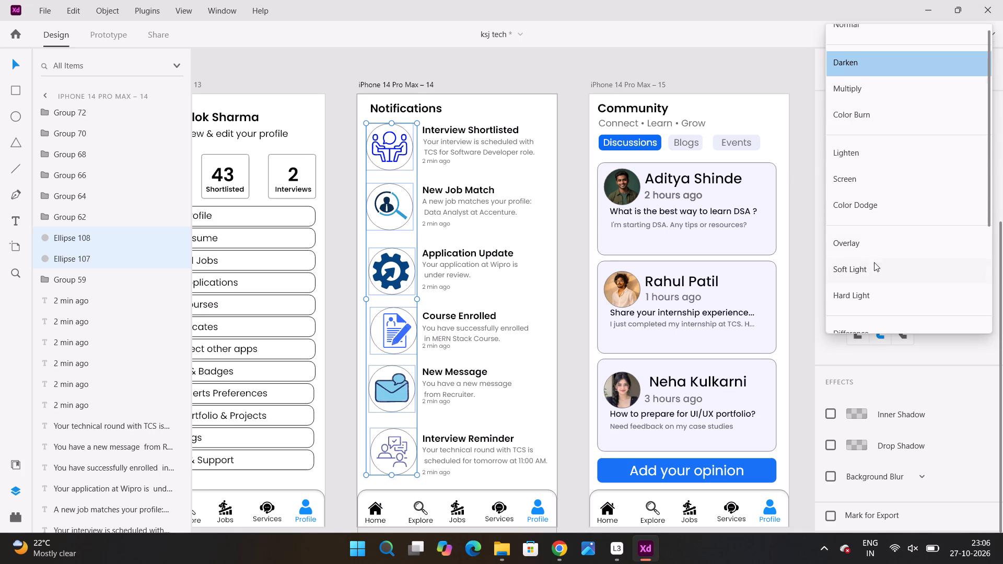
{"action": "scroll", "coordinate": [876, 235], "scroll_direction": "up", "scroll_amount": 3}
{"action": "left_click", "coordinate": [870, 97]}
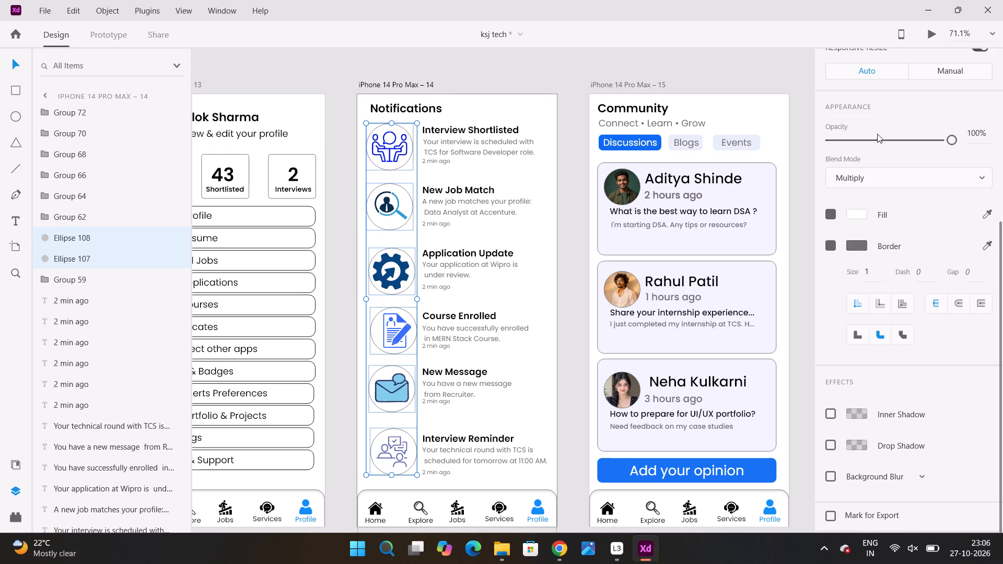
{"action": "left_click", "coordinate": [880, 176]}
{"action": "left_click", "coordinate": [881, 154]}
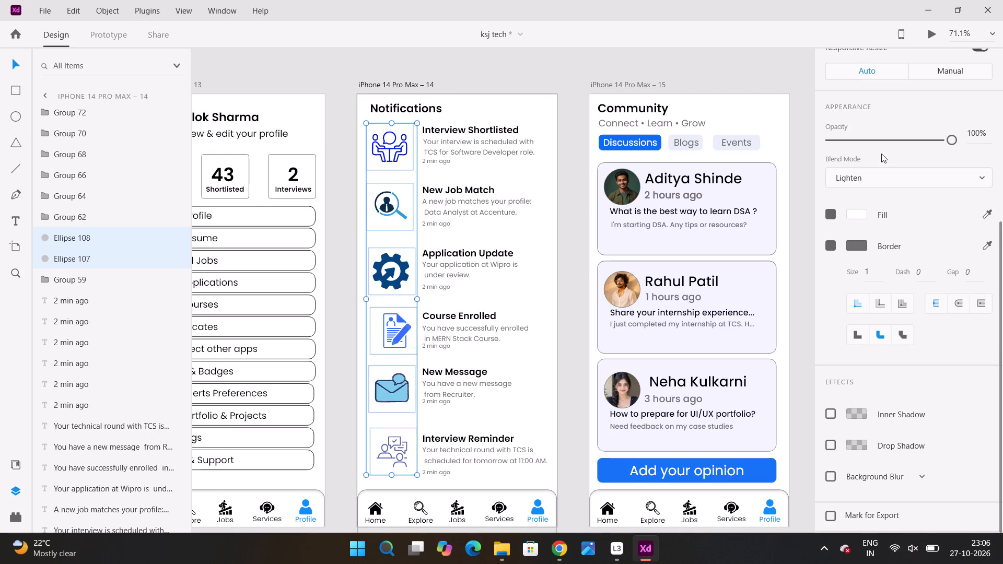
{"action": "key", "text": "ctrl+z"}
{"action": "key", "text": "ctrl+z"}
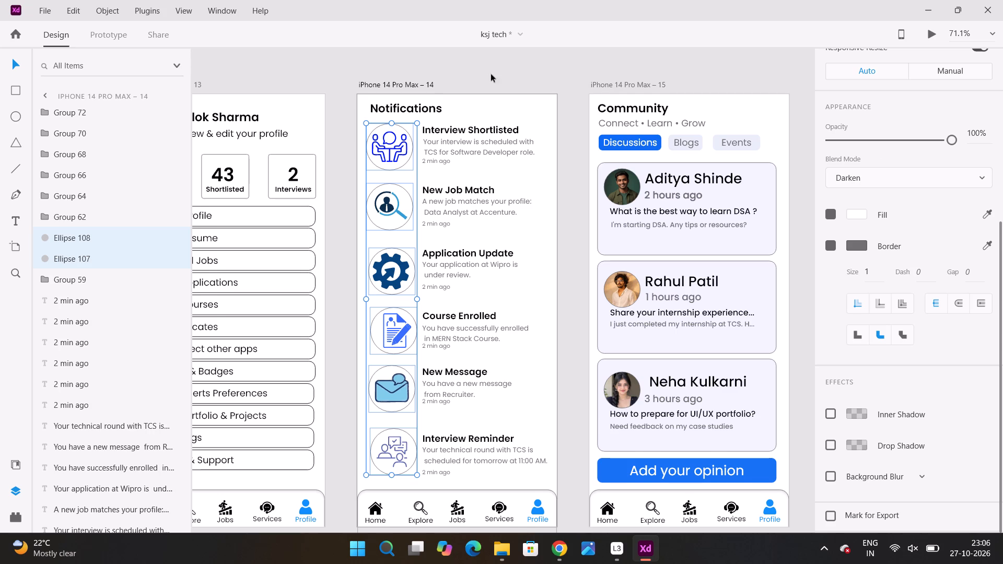
Deselect the notification circles and save the document.
{"action": "left_click", "coordinate": [530, 56]}
{"action": "key", "text": "ctrl+s"}
{"action": "key", "text": "ctrl+s"}
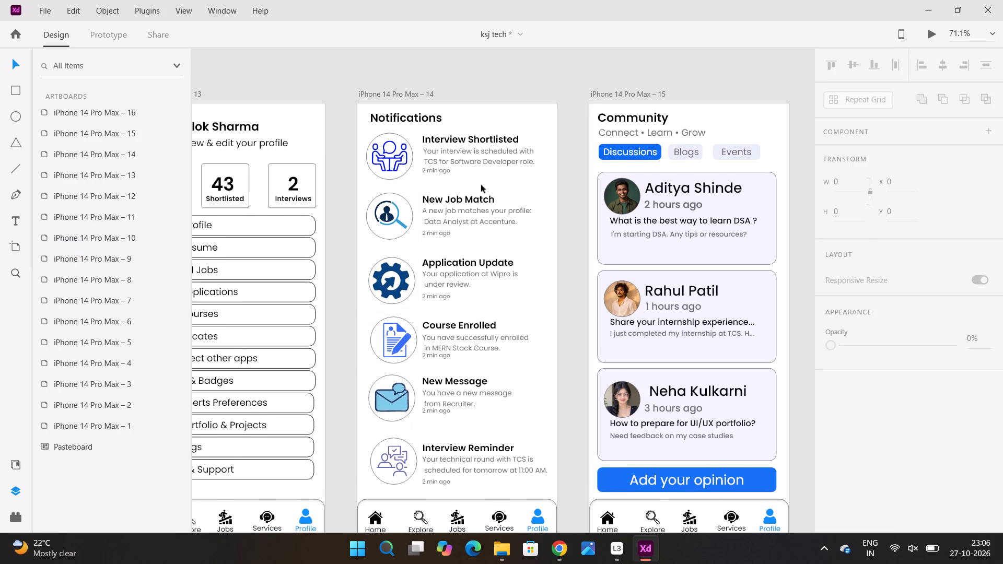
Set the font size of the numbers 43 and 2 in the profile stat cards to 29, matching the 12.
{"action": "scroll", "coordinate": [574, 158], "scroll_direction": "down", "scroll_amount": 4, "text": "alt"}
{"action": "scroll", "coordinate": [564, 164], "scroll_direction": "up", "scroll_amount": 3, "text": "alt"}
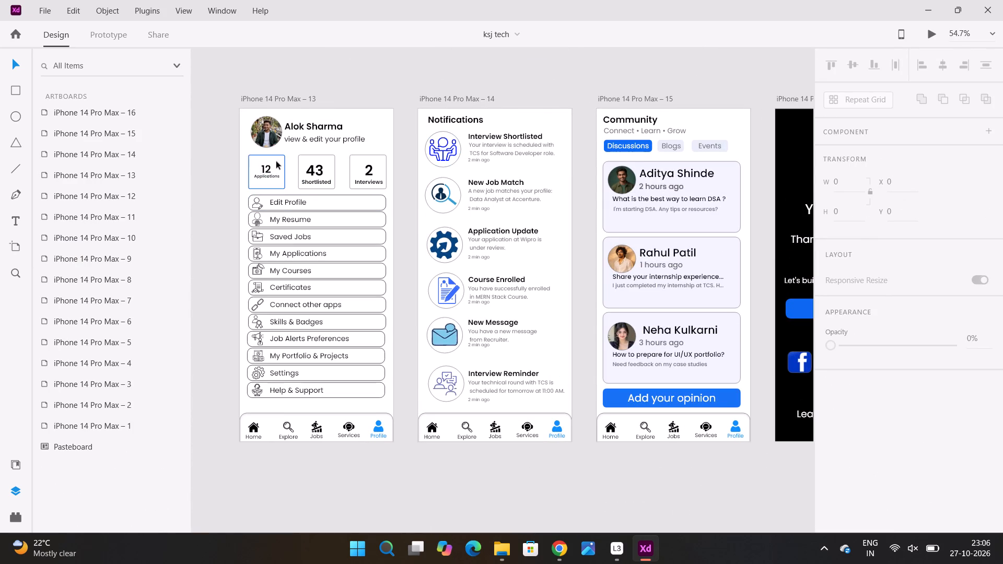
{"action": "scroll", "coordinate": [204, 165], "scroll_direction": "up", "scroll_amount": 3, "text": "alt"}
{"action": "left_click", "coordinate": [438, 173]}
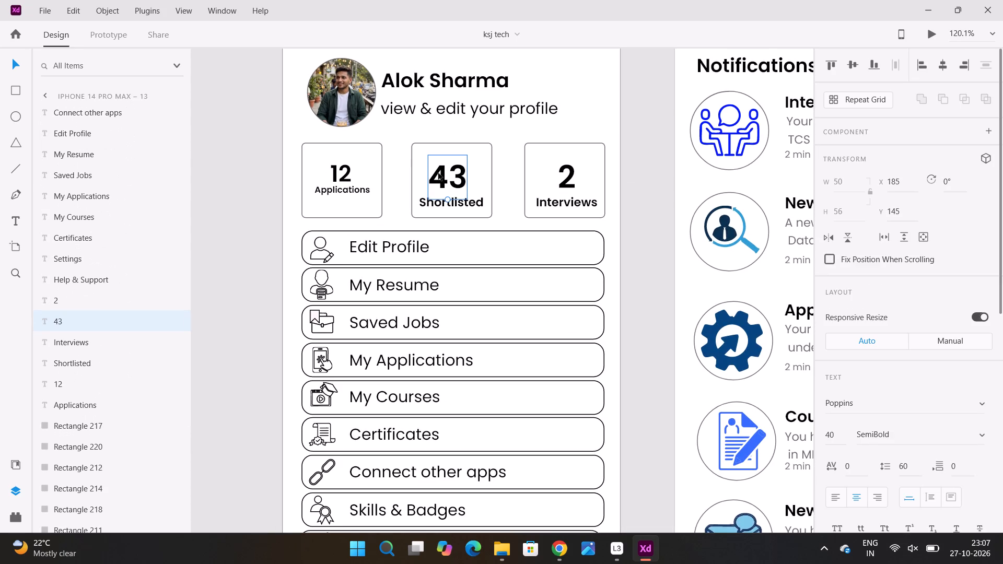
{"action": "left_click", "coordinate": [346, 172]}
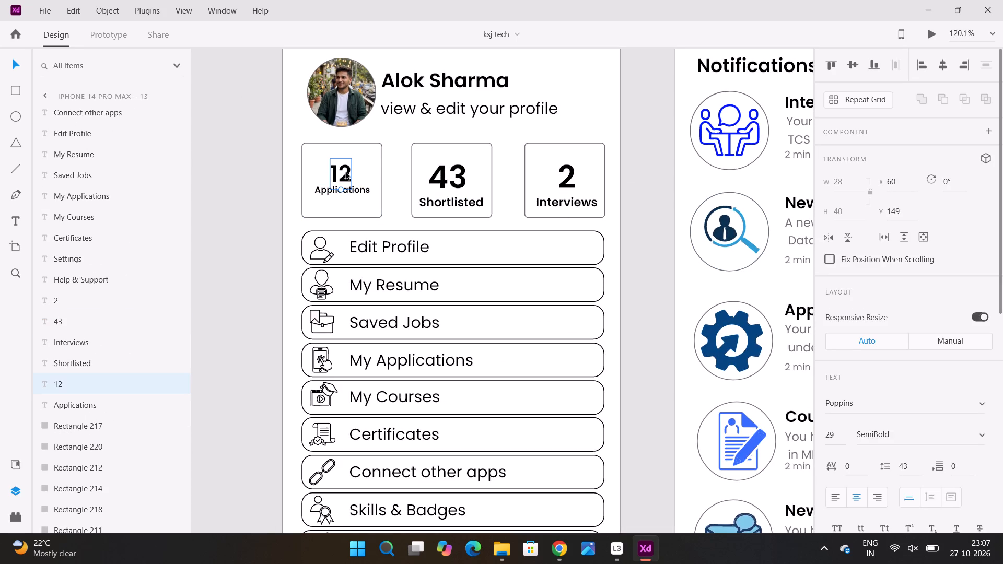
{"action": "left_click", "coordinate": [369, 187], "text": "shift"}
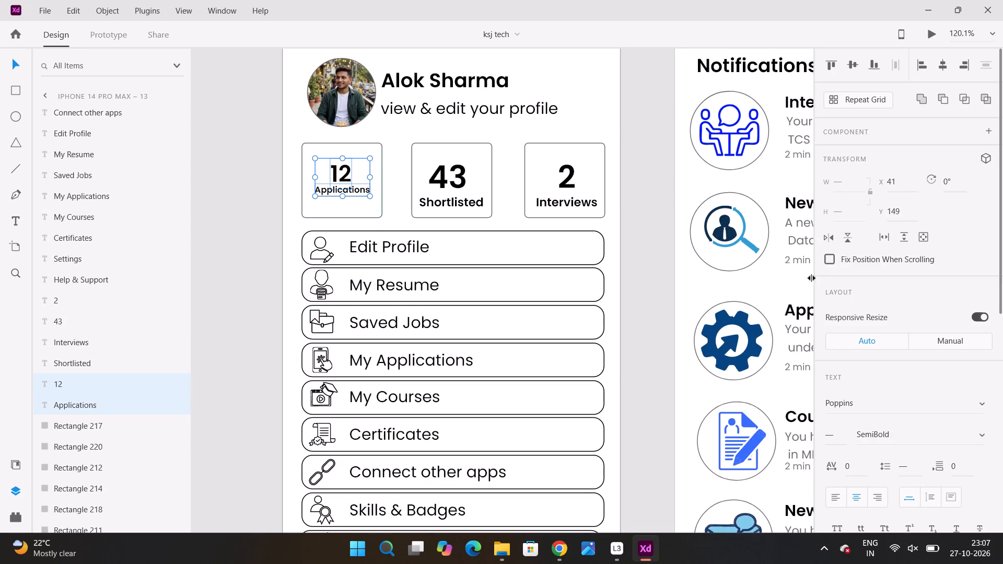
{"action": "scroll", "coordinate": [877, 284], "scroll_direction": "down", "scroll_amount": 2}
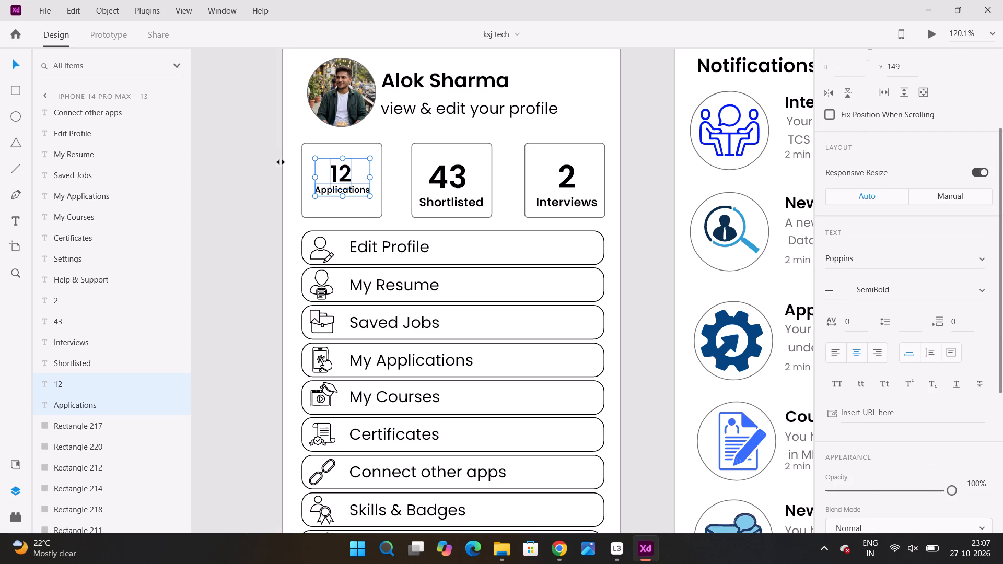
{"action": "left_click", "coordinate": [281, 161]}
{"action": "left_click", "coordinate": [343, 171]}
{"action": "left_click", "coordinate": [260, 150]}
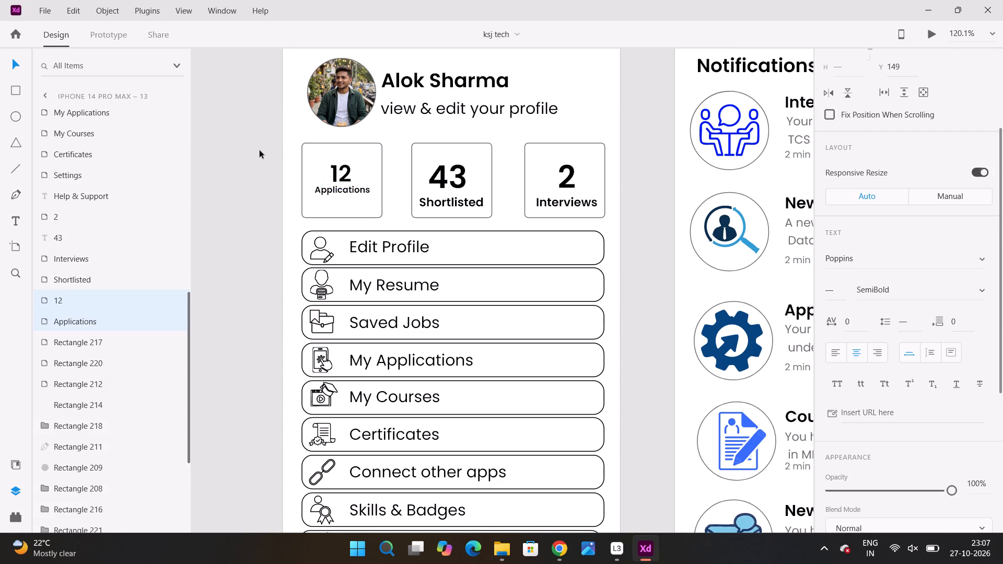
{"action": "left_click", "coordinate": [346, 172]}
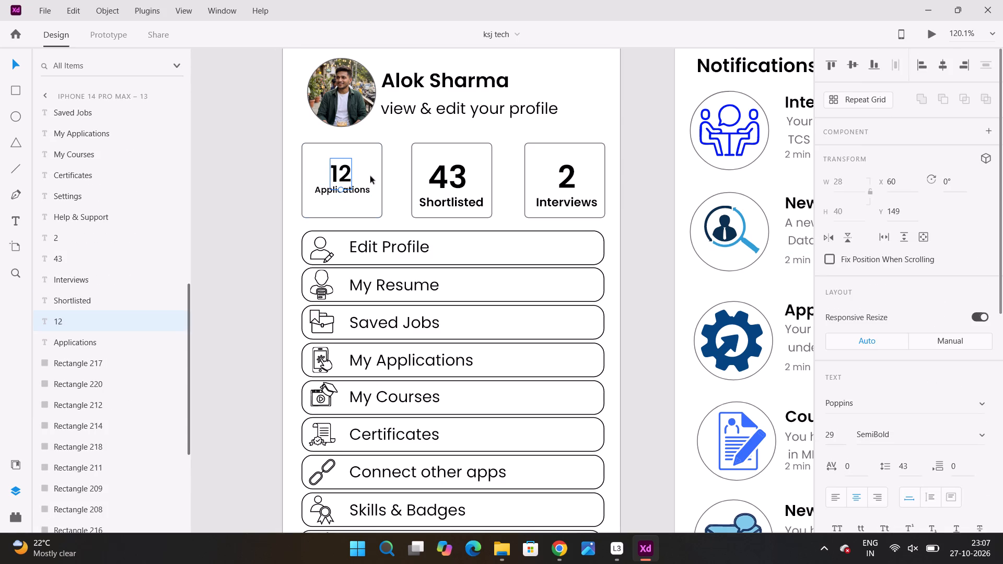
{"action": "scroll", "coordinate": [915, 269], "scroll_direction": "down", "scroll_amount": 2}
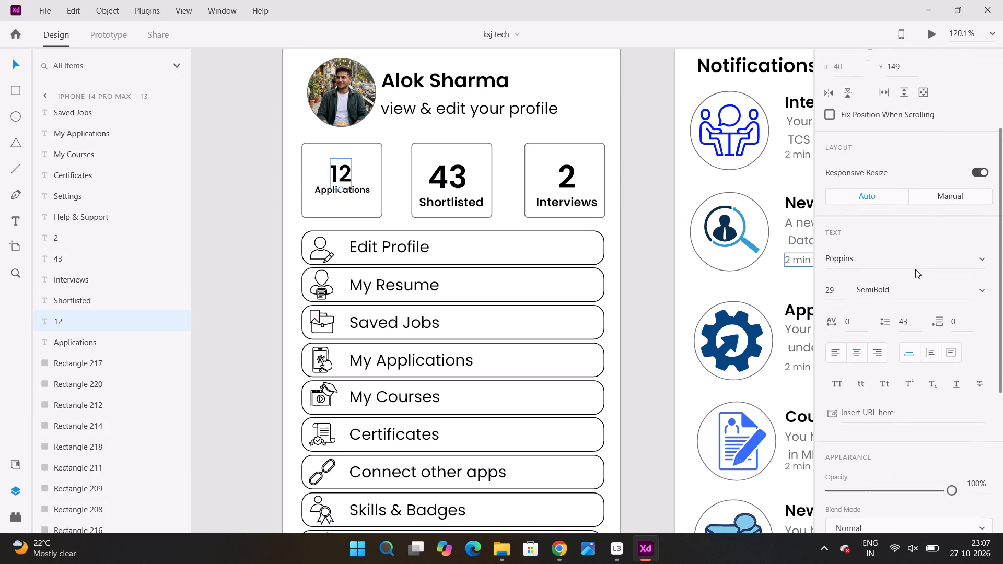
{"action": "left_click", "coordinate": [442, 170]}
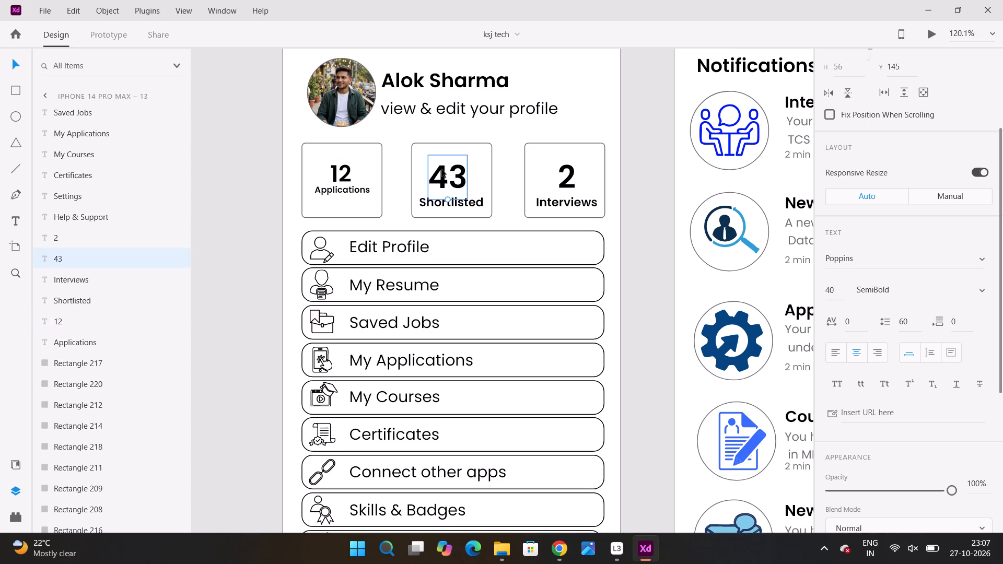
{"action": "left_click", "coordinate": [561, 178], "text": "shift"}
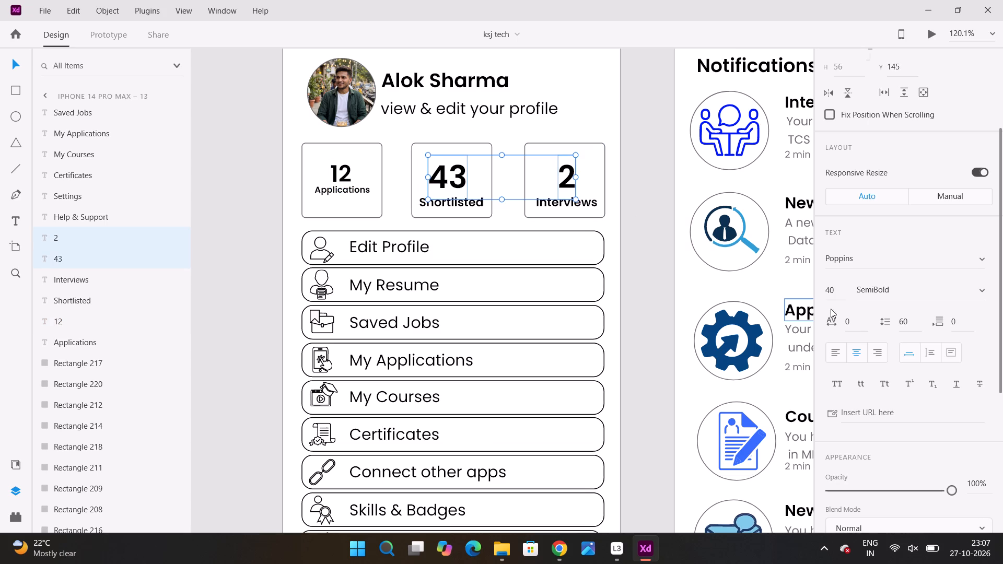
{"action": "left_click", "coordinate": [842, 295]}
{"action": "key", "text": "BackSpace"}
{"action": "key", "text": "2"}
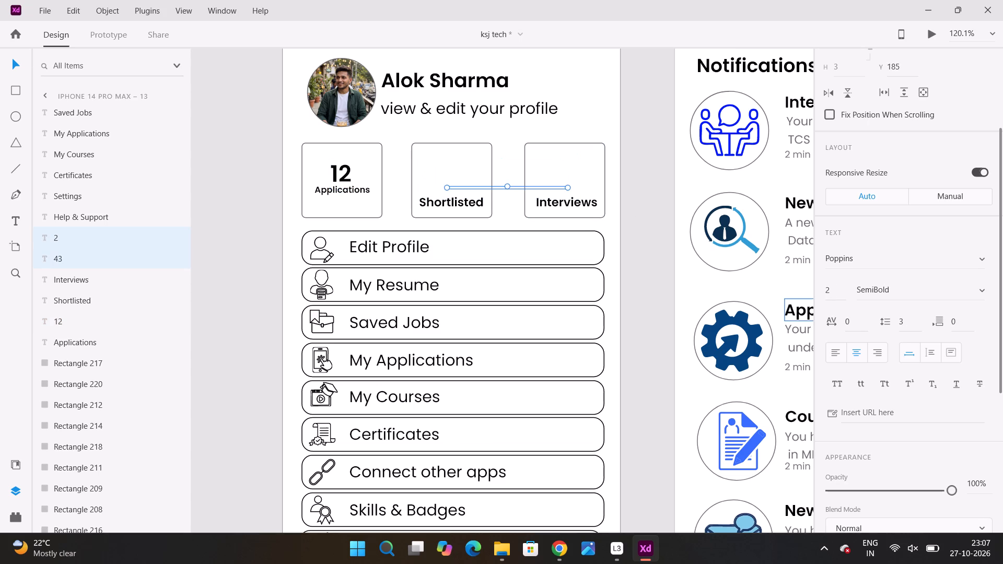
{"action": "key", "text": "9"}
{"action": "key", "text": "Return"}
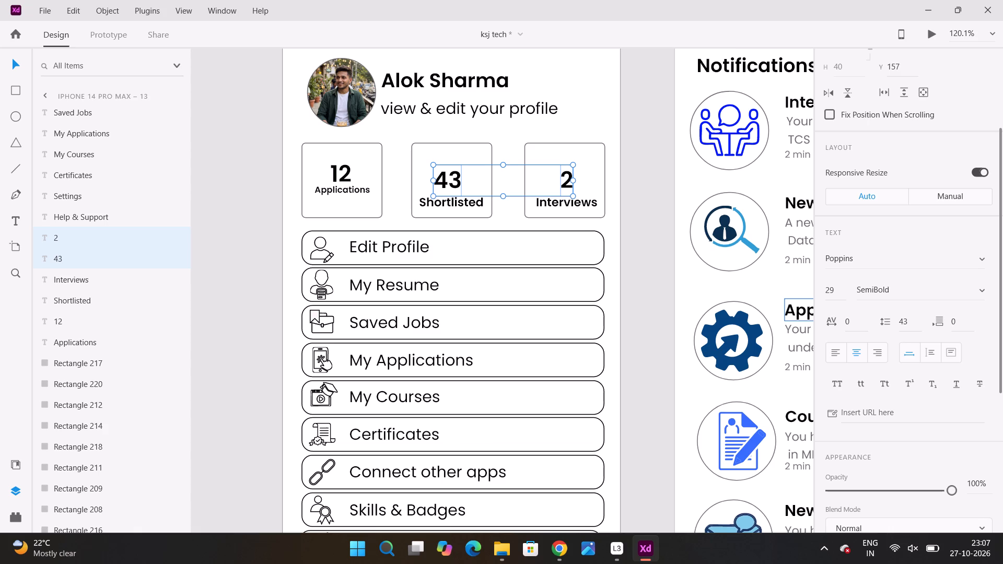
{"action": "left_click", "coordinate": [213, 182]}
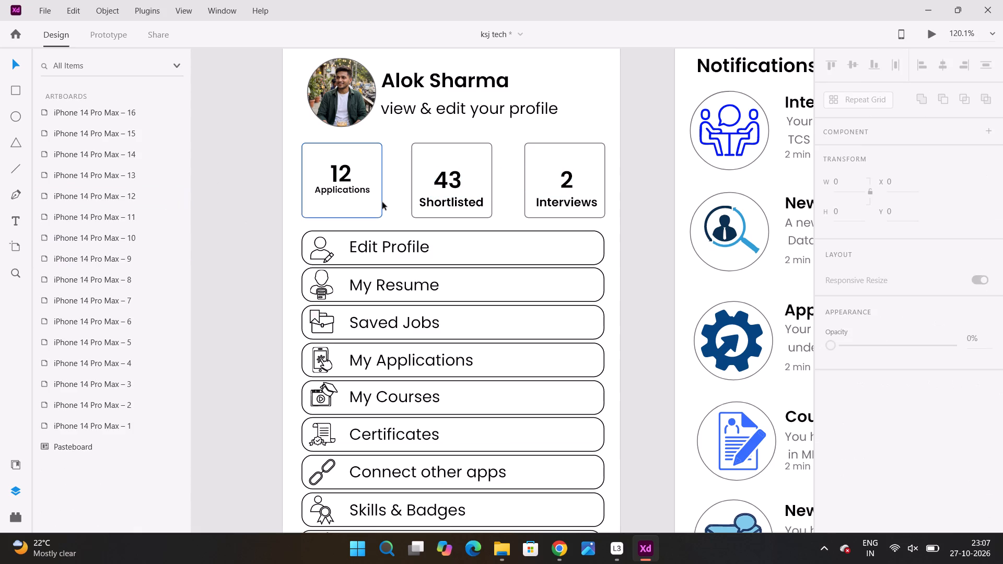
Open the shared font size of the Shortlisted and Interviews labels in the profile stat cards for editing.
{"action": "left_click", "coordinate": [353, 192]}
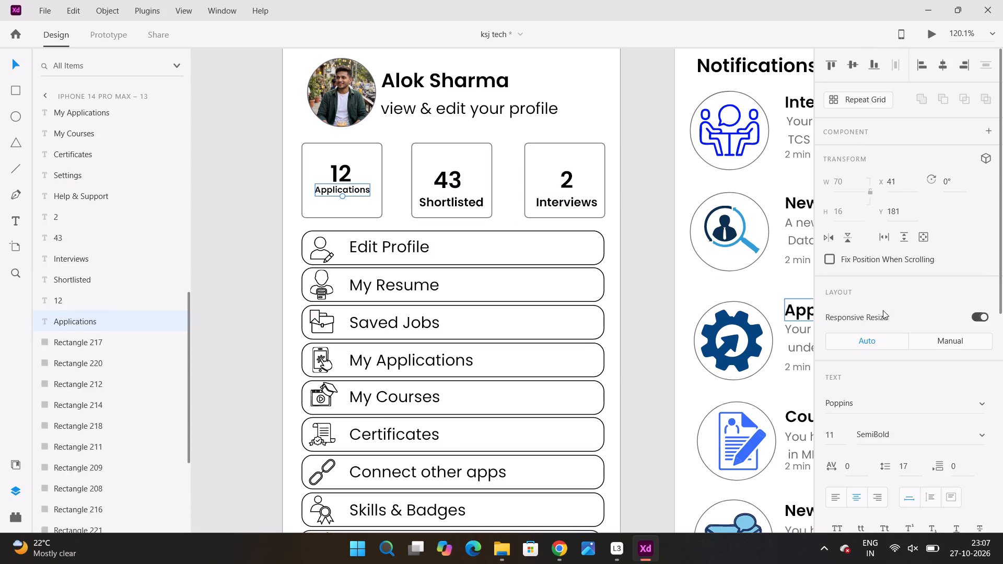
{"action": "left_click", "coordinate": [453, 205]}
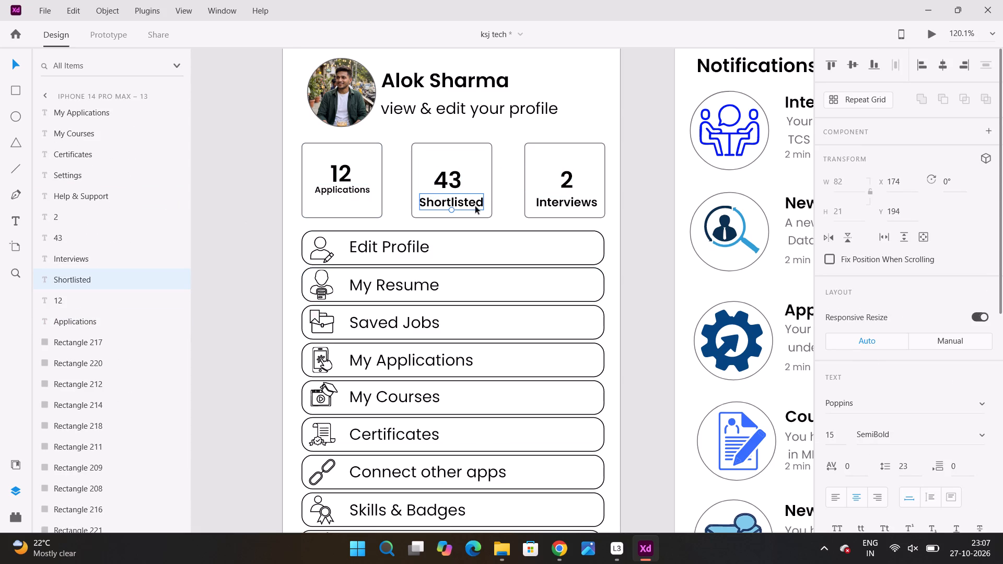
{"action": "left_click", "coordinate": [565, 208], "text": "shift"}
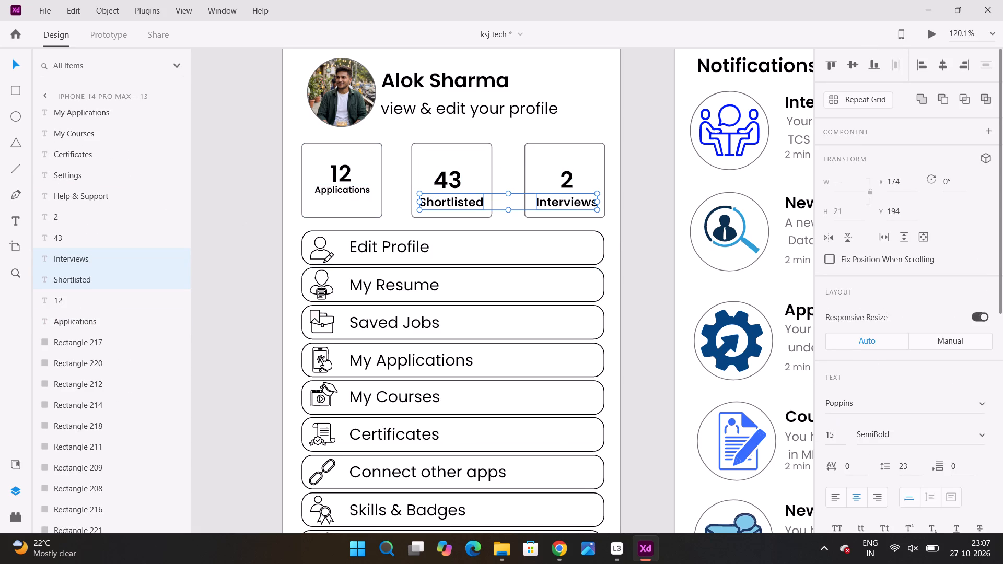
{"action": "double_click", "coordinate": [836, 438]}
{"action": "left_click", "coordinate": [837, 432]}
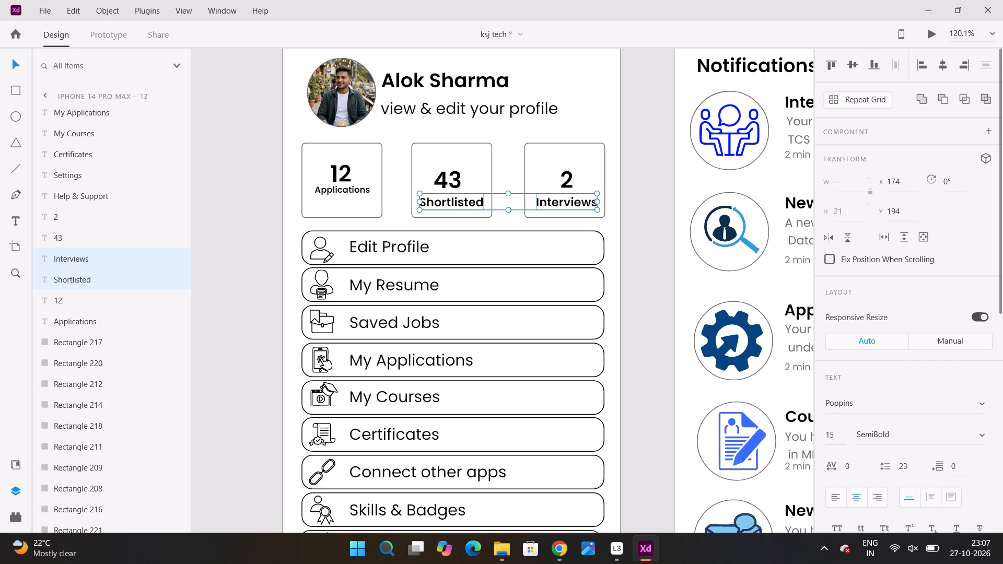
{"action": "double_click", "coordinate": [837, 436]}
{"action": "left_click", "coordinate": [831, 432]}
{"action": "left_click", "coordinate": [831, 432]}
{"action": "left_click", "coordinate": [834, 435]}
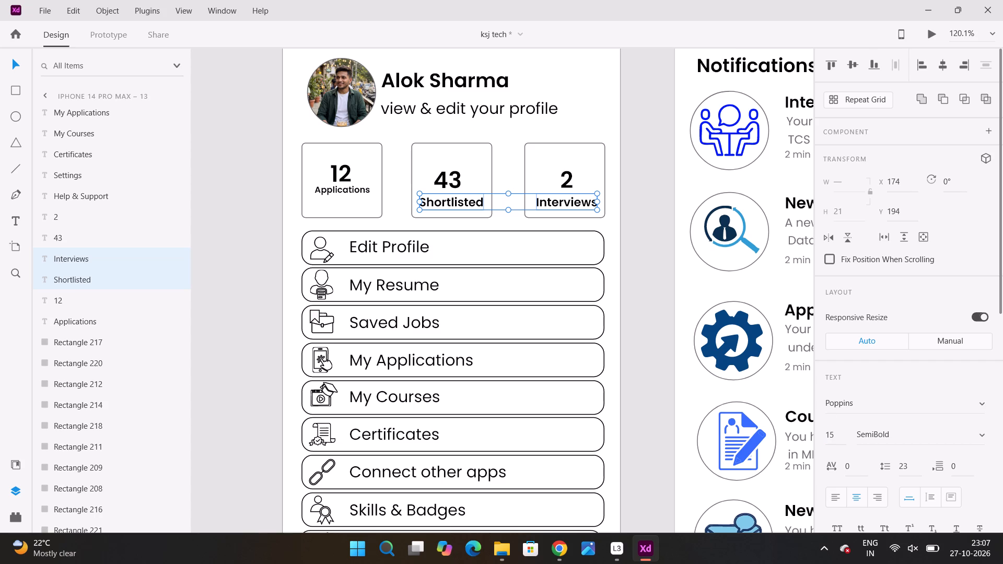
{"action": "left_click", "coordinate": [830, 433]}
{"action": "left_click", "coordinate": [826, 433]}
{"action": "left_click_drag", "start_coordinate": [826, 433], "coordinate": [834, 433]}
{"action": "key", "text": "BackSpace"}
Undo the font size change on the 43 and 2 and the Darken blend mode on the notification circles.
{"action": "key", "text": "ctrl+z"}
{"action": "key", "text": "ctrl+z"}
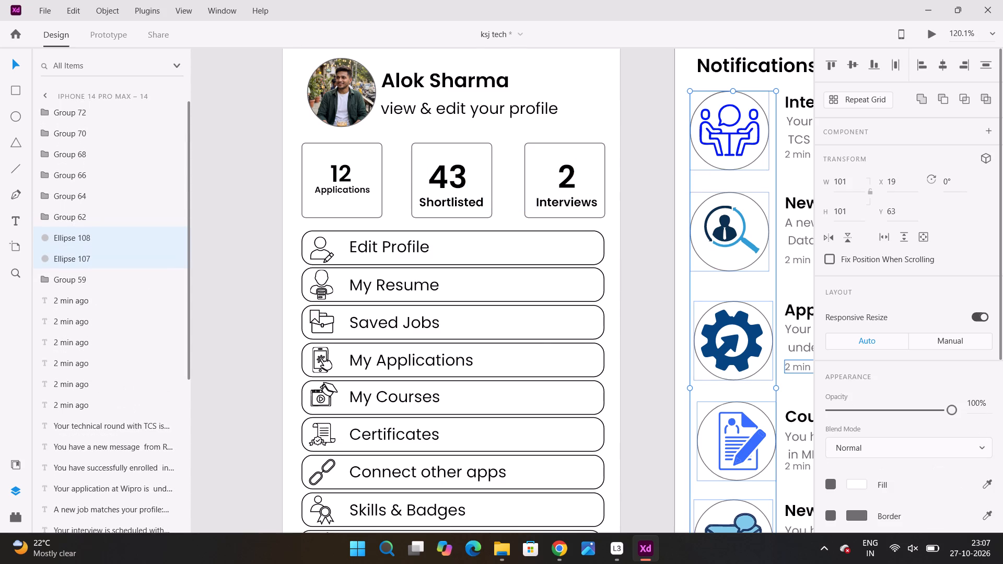
Set the font size of the numbers 43 and 2 in the profile stat cards to 29 and save the document.
{"action": "left_click", "coordinate": [232, 203]}
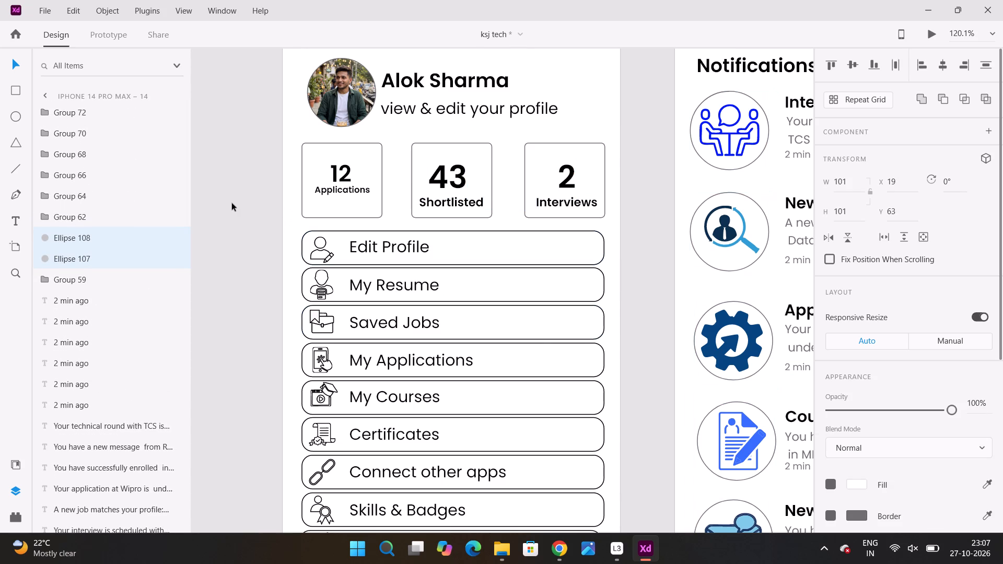
{"action": "left_click", "coordinate": [441, 181]}
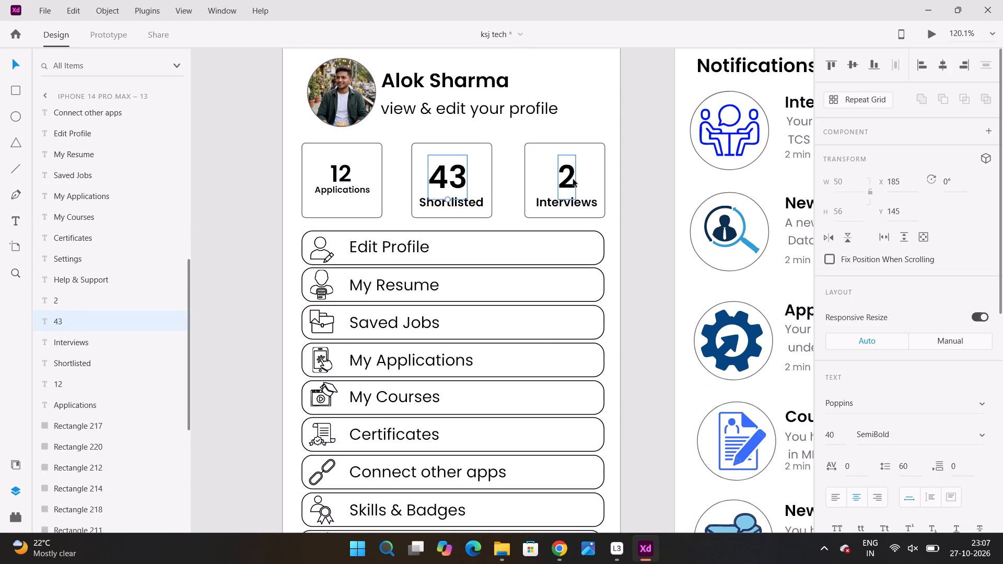
{"action": "left_click", "coordinate": [573, 179], "text": "shift"}
{"action": "scroll", "coordinate": [896, 363], "scroll_direction": "down", "scroll_amount": 4}
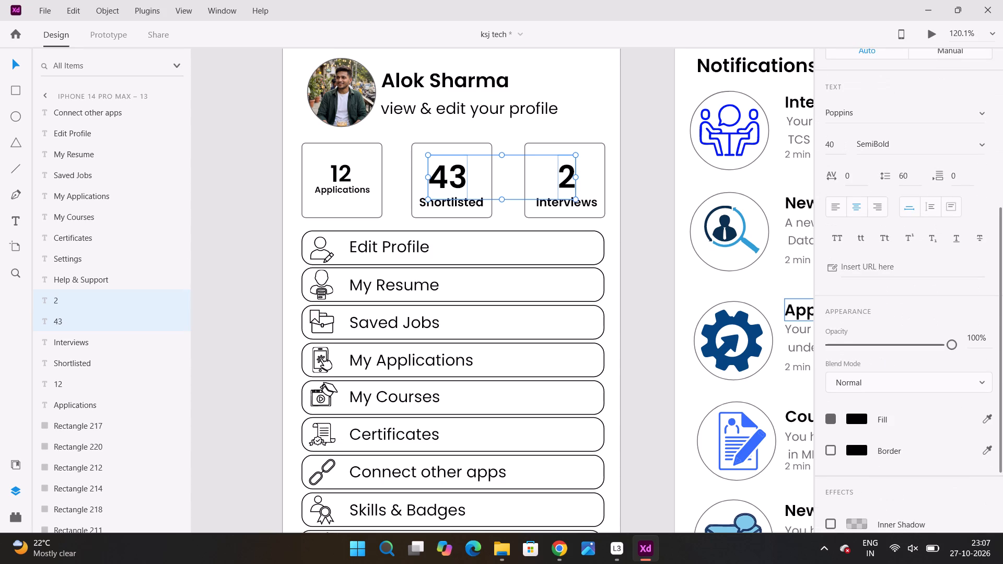
{"action": "left_click", "coordinate": [843, 142]}
{"action": "key", "text": "BackSpace"}
{"action": "key", "text": "2"}
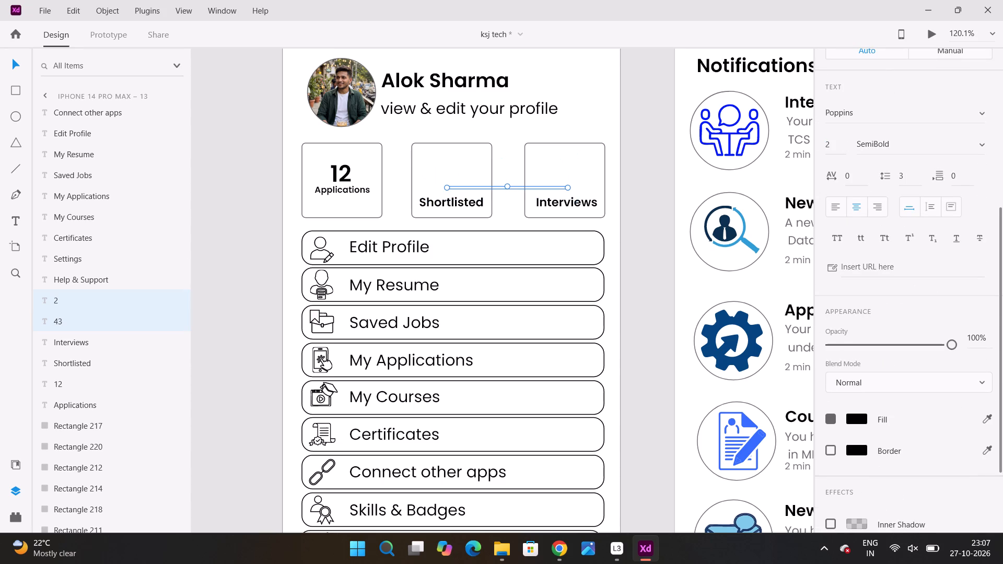
{"action": "key", "text": "9"}
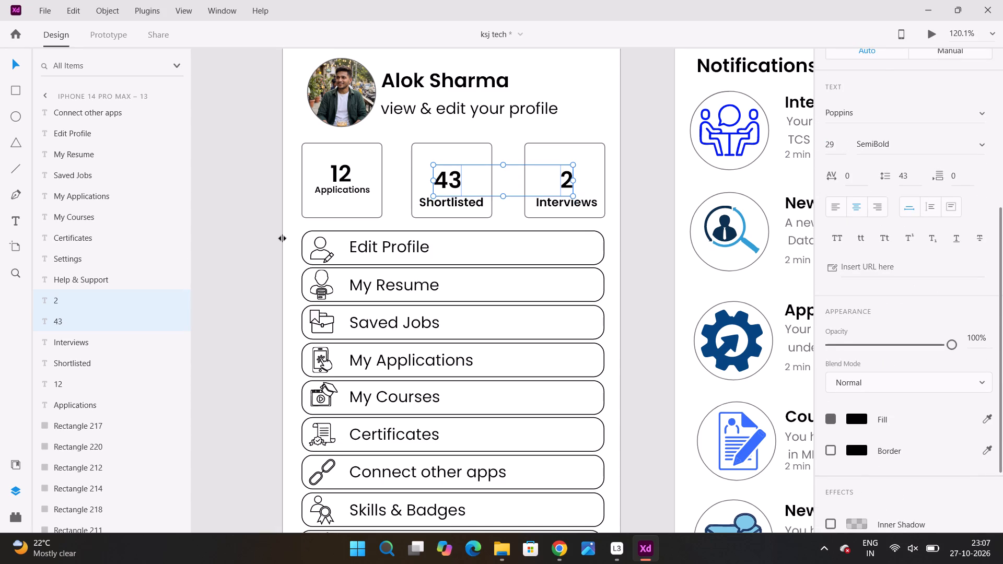
{"action": "left_click", "coordinate": [253, 186]}
{"action": "key", "text": "ctrl+s"}
{"action": "key", "text": "ctrl+s"}
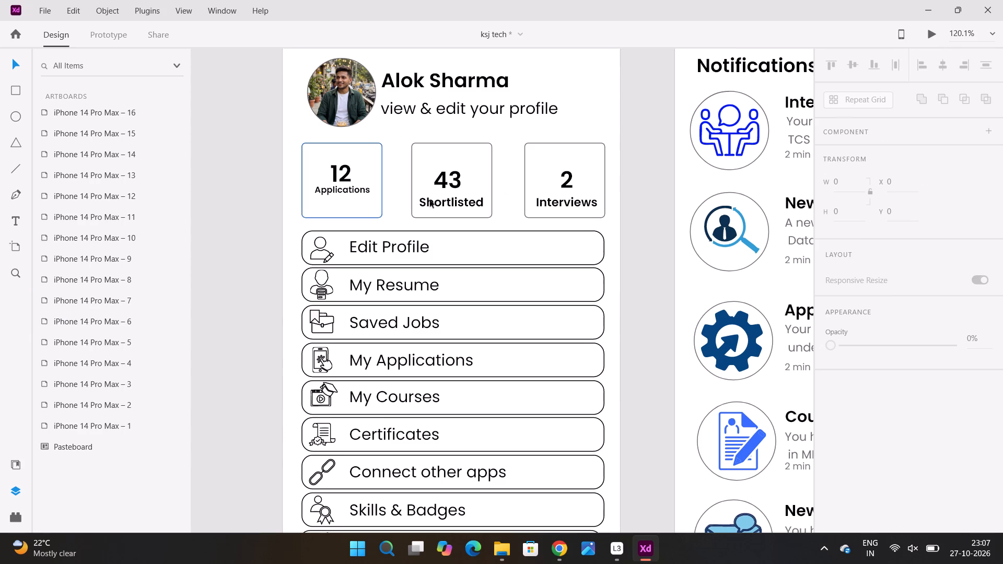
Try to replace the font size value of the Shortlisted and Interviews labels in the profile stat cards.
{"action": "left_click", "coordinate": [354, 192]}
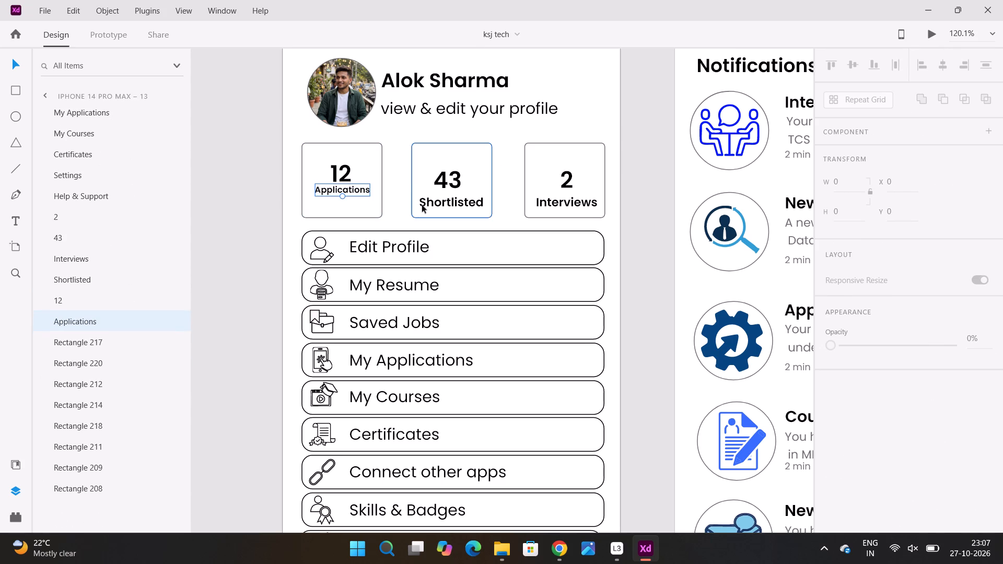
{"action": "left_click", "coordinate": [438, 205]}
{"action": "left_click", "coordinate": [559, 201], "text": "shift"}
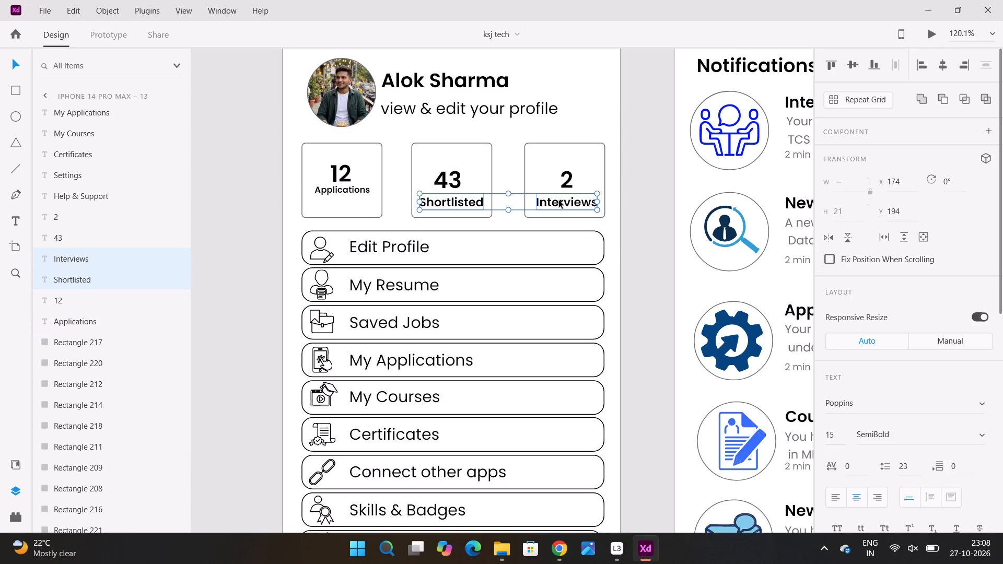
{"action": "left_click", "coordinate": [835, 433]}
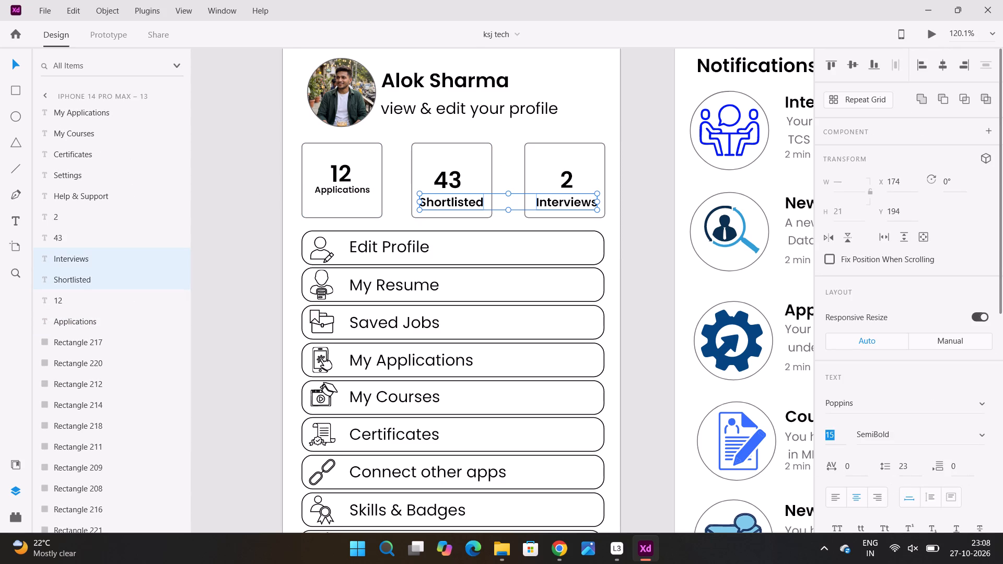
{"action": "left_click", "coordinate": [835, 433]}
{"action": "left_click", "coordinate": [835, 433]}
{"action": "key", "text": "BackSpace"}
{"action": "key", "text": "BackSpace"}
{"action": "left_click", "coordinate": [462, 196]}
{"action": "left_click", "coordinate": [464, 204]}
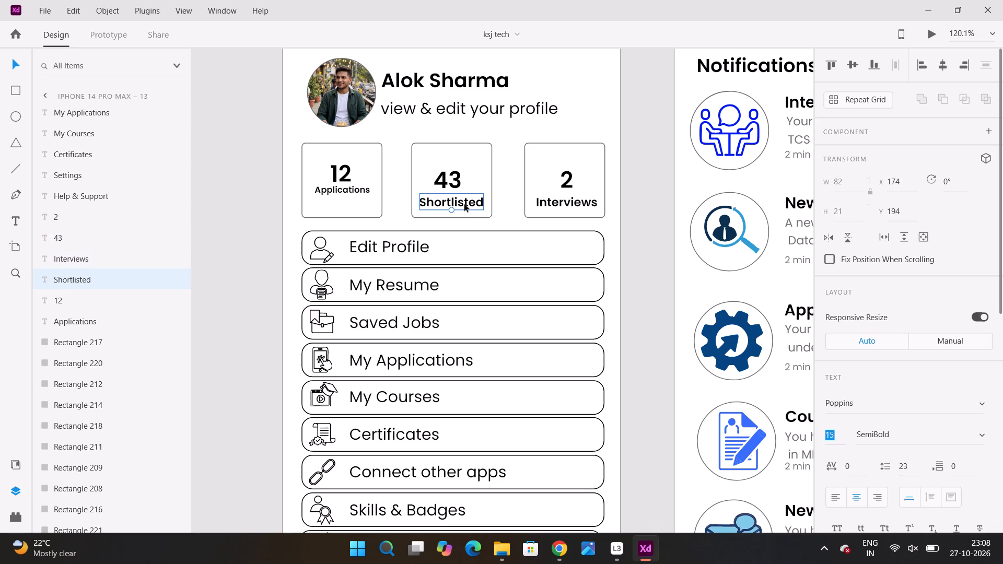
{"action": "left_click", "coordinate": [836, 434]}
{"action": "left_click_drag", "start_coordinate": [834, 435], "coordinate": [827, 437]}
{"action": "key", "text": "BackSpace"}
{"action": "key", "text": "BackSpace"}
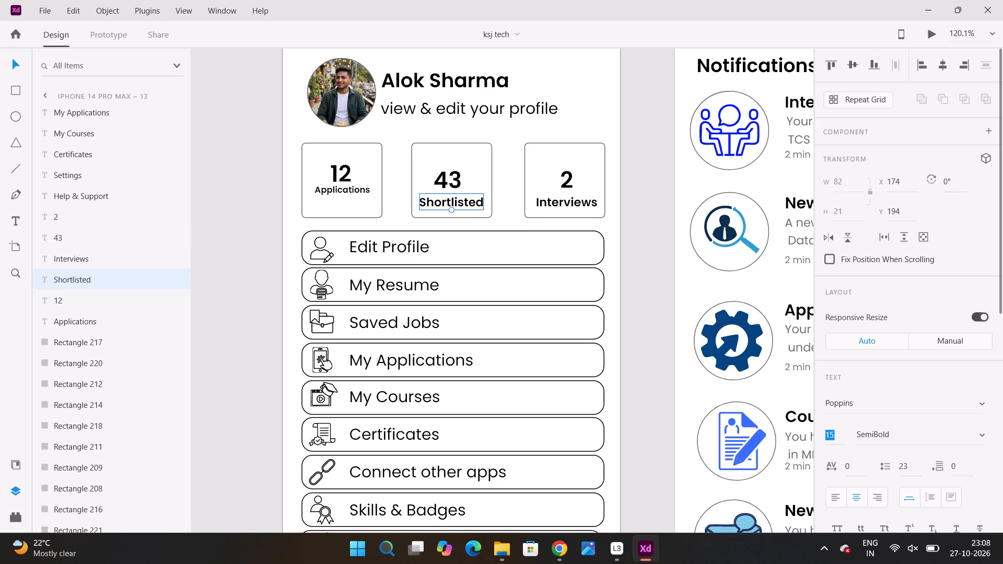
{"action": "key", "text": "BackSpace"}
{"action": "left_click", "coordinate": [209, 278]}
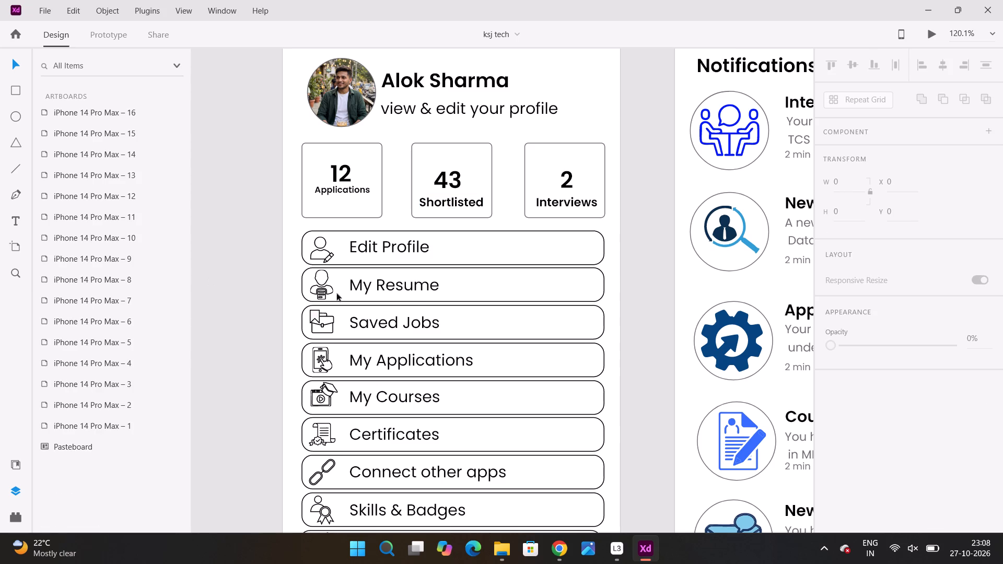
Scale the Shortlisted and Interviews labels in the stat cards down to font size 11.
{"action": "left_click", "coordinate": [443, 207]}
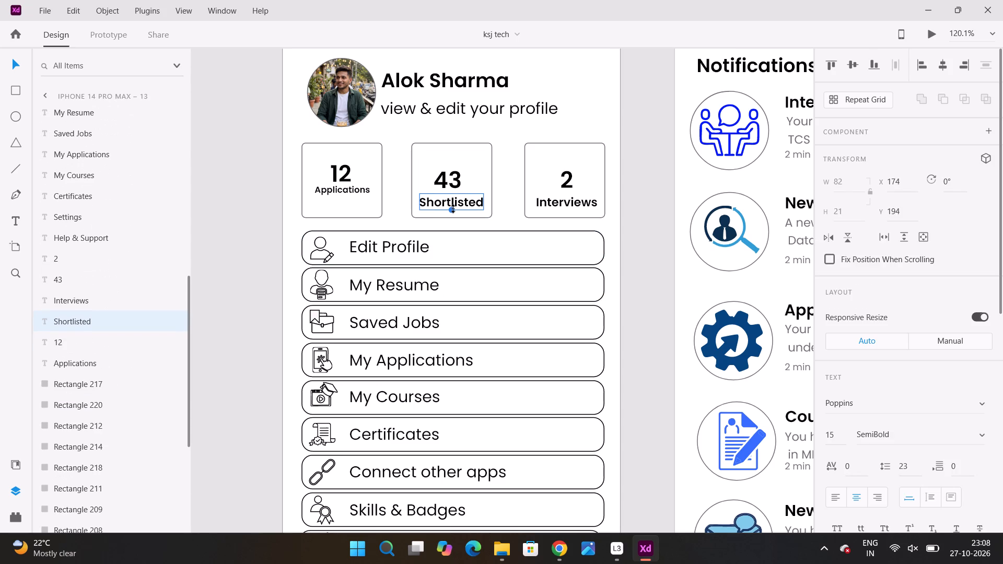
{"action": "left_click", "coordinate": [453, 210]}
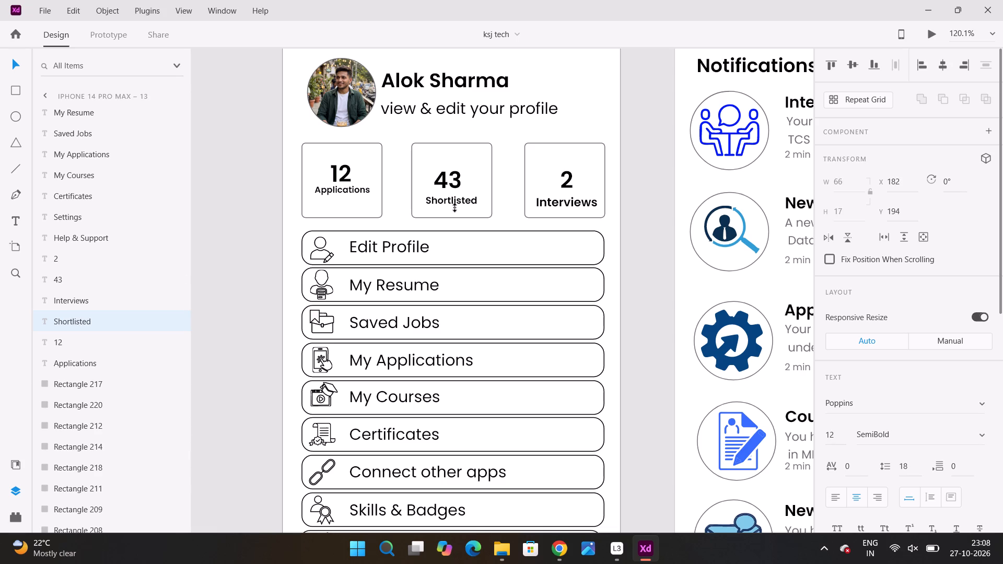
{"action": "left_click", "coordinate": [554, 203]}
{"action": "left_click", "coordinate": [566, 208]}
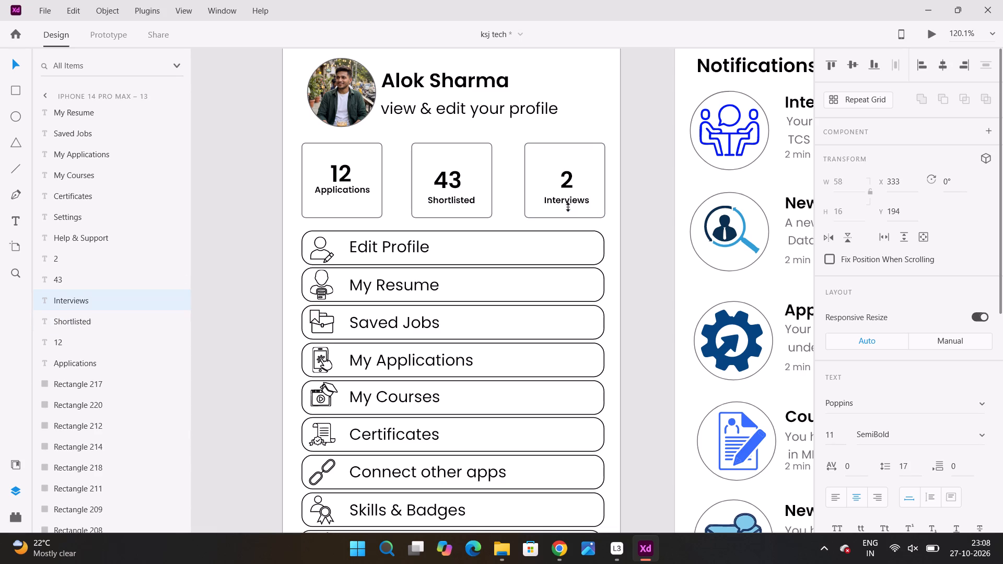
{"action": "left_click", "coordinate": [281, 187]}
Move the number 43 up in the Shortlisted card to X 189, Y 149, level with the 12.
{"action": "left_click", "coordinate": [454, 183]}
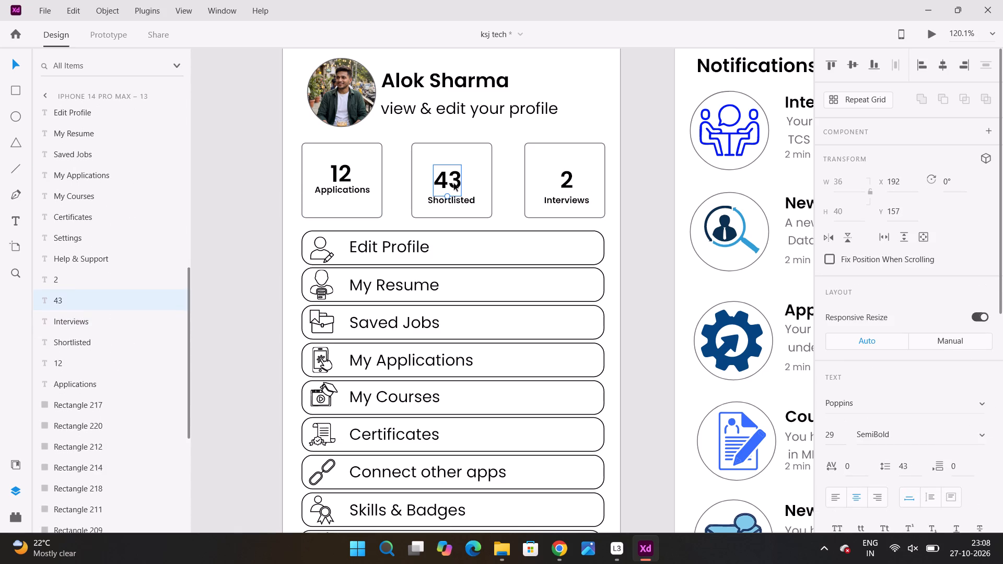
{"action": "left_click", "coordinate": [349, 172]}
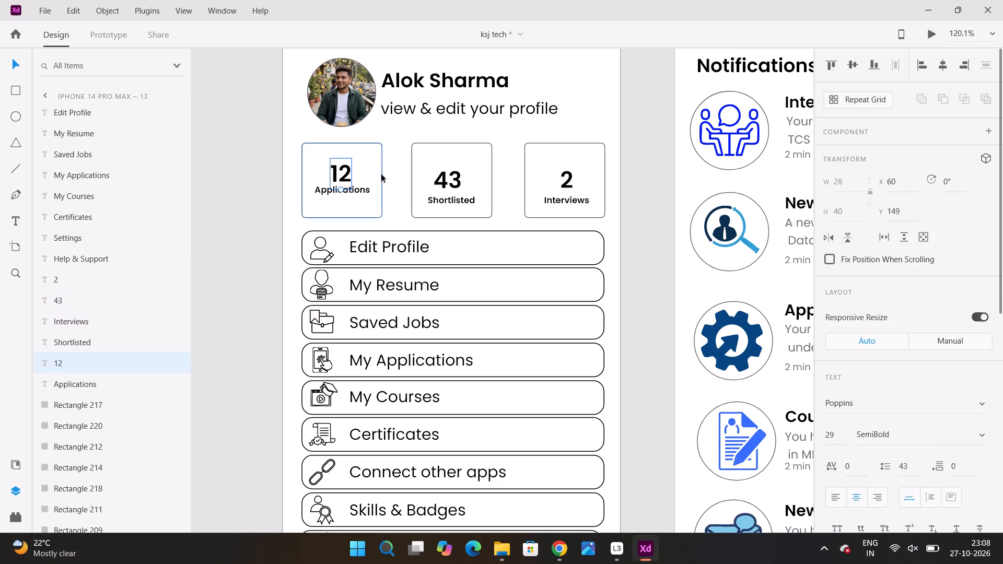
{"action": "left_click", "coordinate": [449, 183], "text": "shift"}
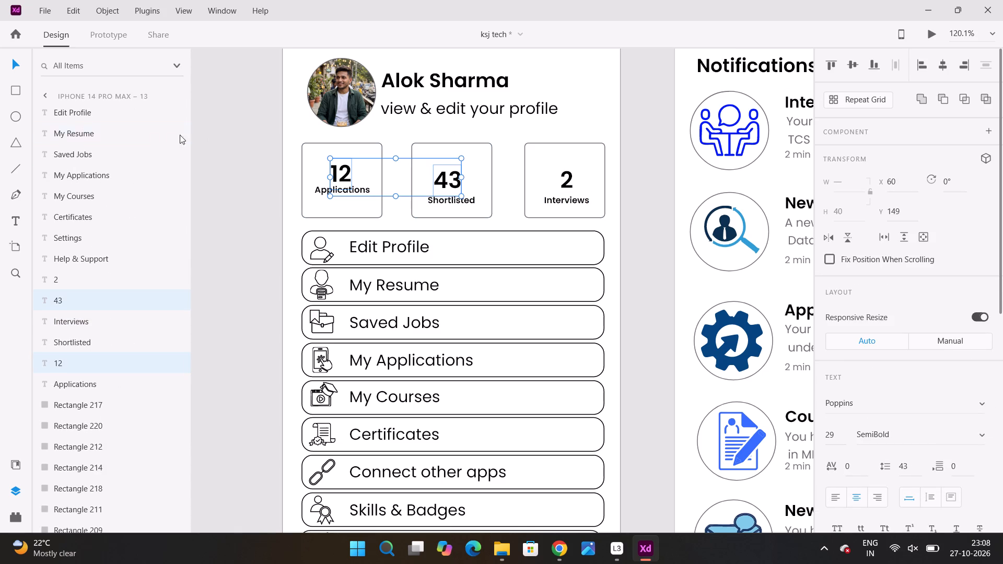
{"action": "left_click", "coordinate": [266, 134]}
{"action": "left_click", "coordinate": [445, 175]}
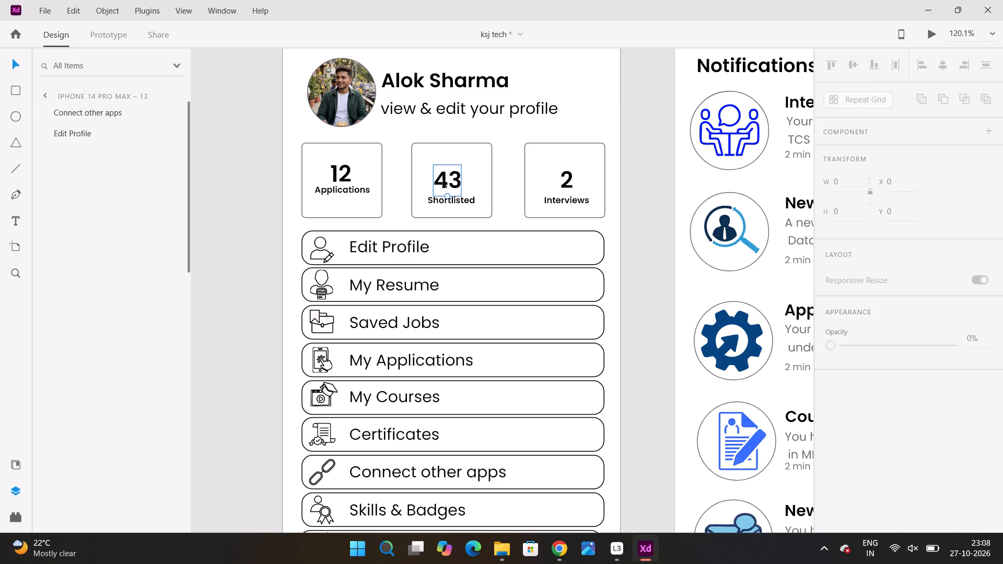
{"action": "left_click_drag", "start_coordinate": [442, 181], "coordinate": [442, 173]}
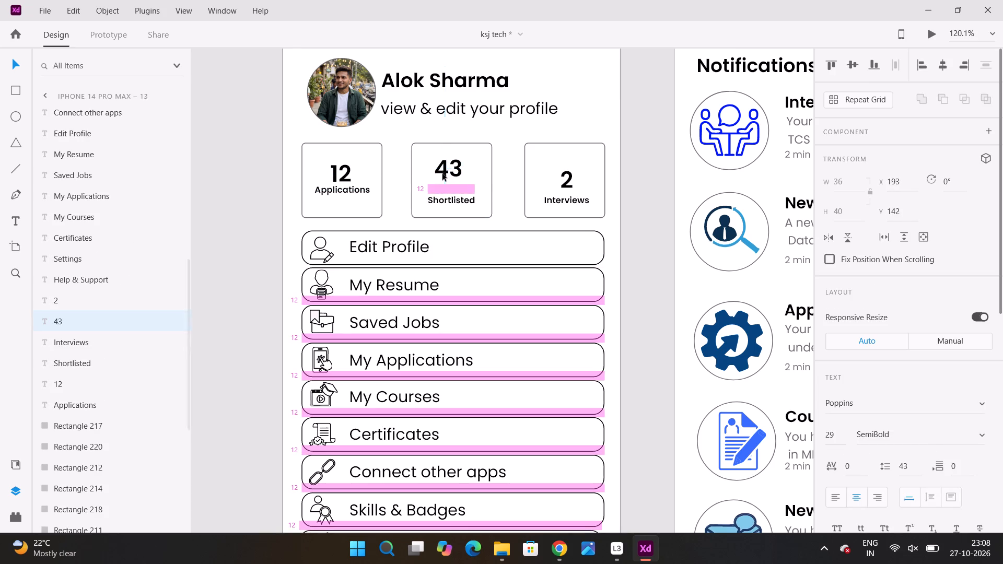
{"action": "left_click_drag", "start_coordinate": [442, 173], "coordinate": [441, 172]}
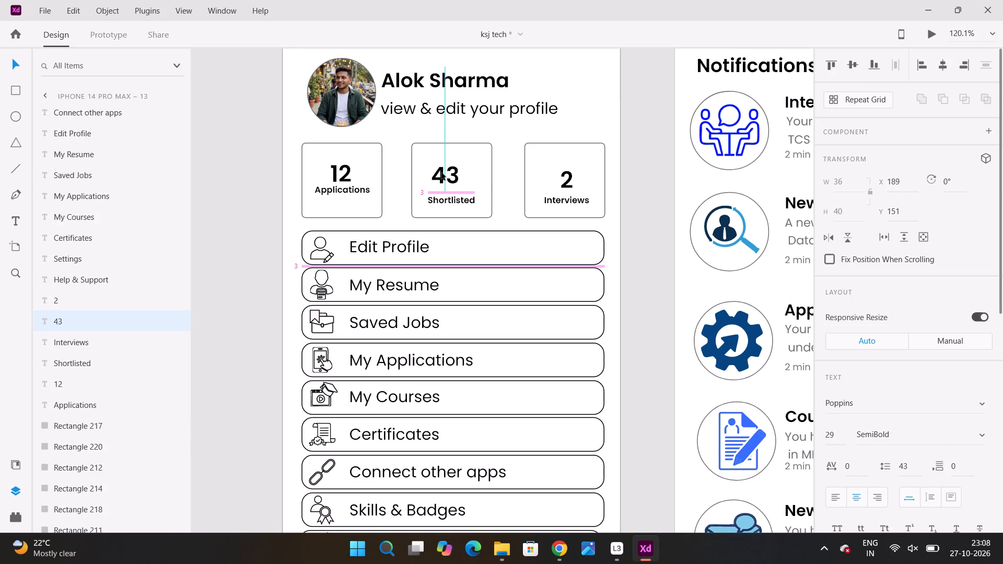
{"action": "left_click_drag", "start_coordinate": [441, 172], "coordinate": [441, 172]}
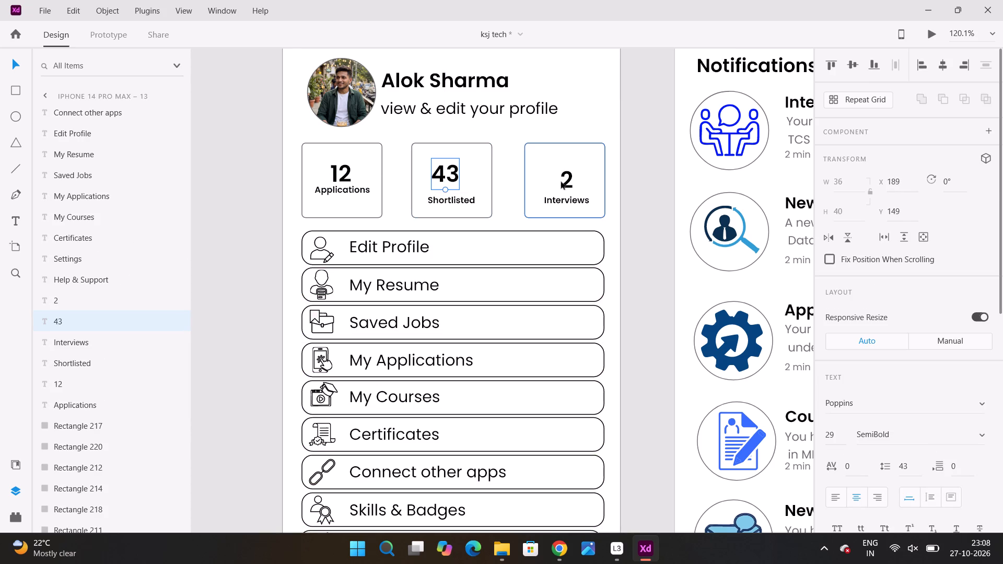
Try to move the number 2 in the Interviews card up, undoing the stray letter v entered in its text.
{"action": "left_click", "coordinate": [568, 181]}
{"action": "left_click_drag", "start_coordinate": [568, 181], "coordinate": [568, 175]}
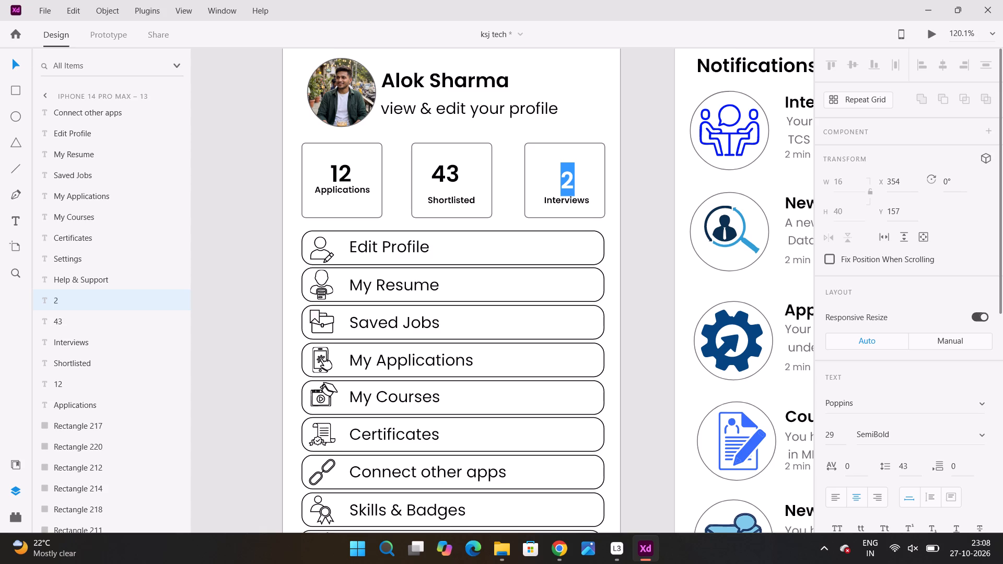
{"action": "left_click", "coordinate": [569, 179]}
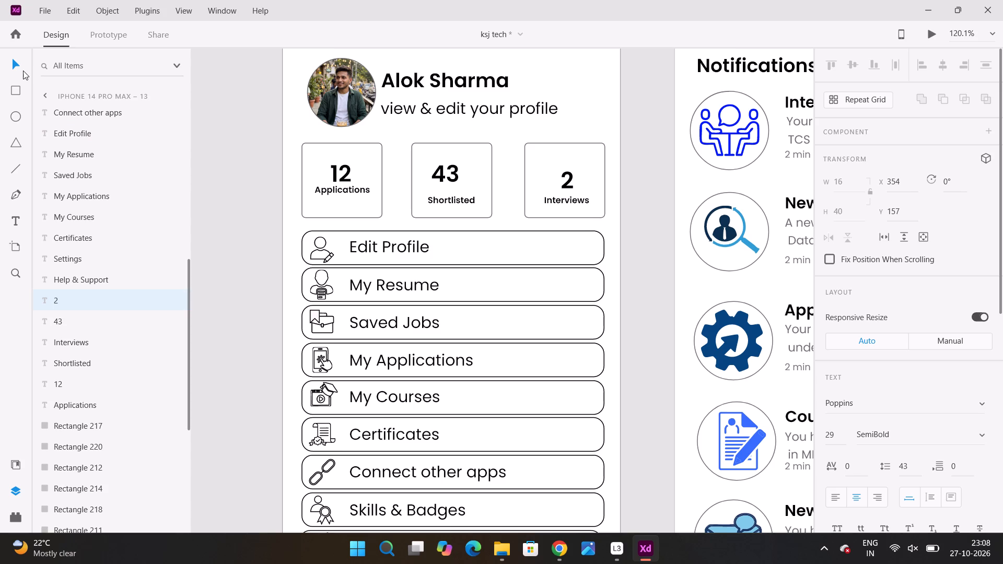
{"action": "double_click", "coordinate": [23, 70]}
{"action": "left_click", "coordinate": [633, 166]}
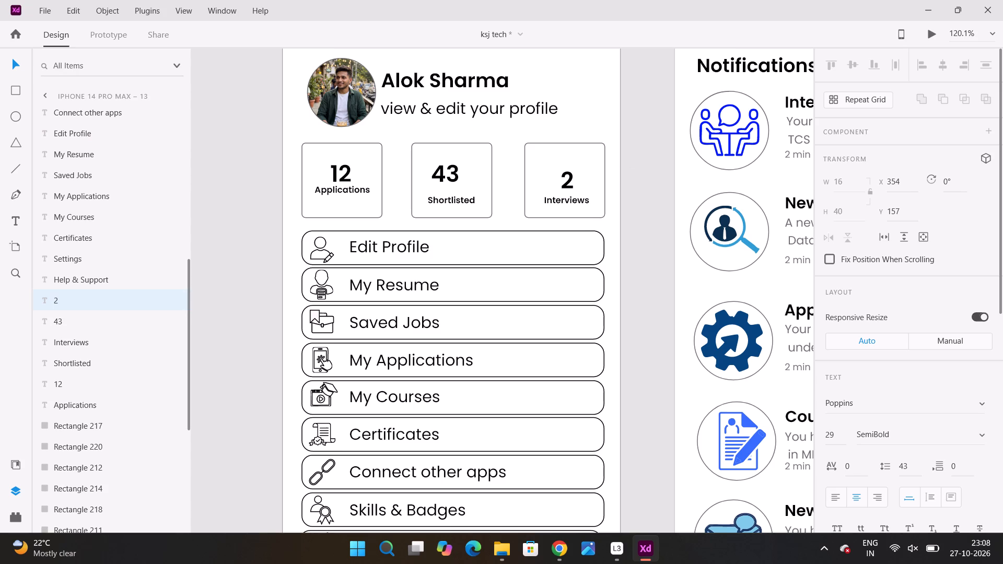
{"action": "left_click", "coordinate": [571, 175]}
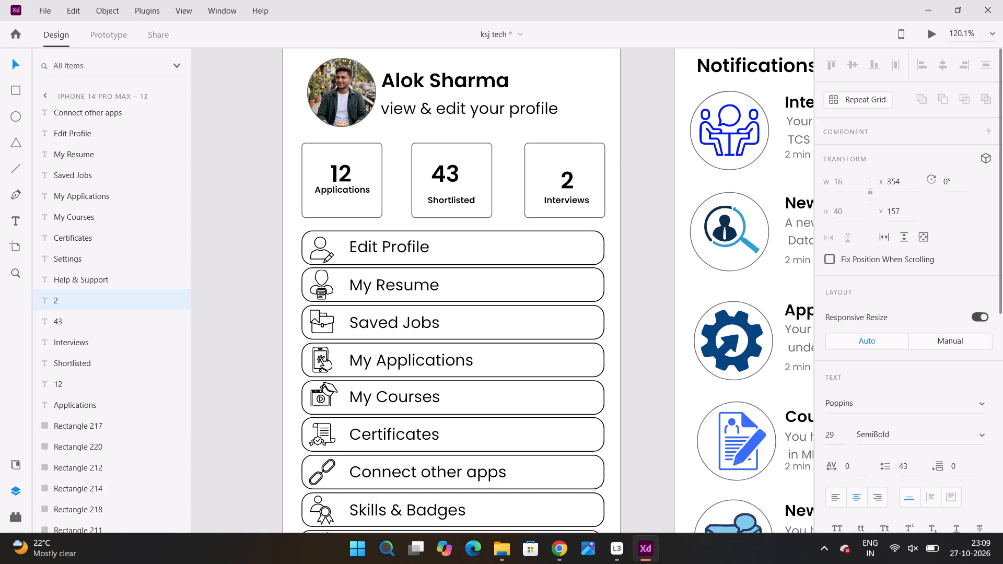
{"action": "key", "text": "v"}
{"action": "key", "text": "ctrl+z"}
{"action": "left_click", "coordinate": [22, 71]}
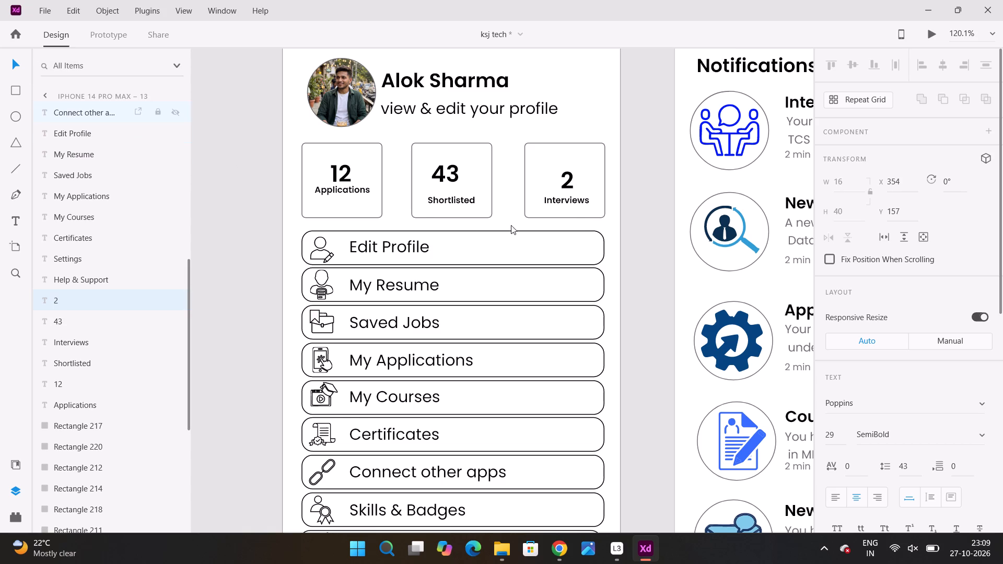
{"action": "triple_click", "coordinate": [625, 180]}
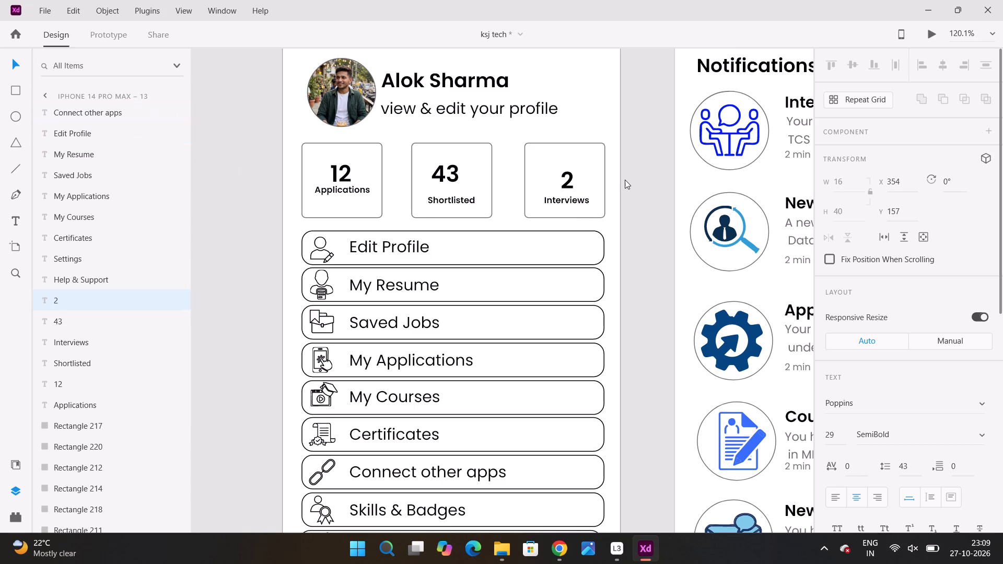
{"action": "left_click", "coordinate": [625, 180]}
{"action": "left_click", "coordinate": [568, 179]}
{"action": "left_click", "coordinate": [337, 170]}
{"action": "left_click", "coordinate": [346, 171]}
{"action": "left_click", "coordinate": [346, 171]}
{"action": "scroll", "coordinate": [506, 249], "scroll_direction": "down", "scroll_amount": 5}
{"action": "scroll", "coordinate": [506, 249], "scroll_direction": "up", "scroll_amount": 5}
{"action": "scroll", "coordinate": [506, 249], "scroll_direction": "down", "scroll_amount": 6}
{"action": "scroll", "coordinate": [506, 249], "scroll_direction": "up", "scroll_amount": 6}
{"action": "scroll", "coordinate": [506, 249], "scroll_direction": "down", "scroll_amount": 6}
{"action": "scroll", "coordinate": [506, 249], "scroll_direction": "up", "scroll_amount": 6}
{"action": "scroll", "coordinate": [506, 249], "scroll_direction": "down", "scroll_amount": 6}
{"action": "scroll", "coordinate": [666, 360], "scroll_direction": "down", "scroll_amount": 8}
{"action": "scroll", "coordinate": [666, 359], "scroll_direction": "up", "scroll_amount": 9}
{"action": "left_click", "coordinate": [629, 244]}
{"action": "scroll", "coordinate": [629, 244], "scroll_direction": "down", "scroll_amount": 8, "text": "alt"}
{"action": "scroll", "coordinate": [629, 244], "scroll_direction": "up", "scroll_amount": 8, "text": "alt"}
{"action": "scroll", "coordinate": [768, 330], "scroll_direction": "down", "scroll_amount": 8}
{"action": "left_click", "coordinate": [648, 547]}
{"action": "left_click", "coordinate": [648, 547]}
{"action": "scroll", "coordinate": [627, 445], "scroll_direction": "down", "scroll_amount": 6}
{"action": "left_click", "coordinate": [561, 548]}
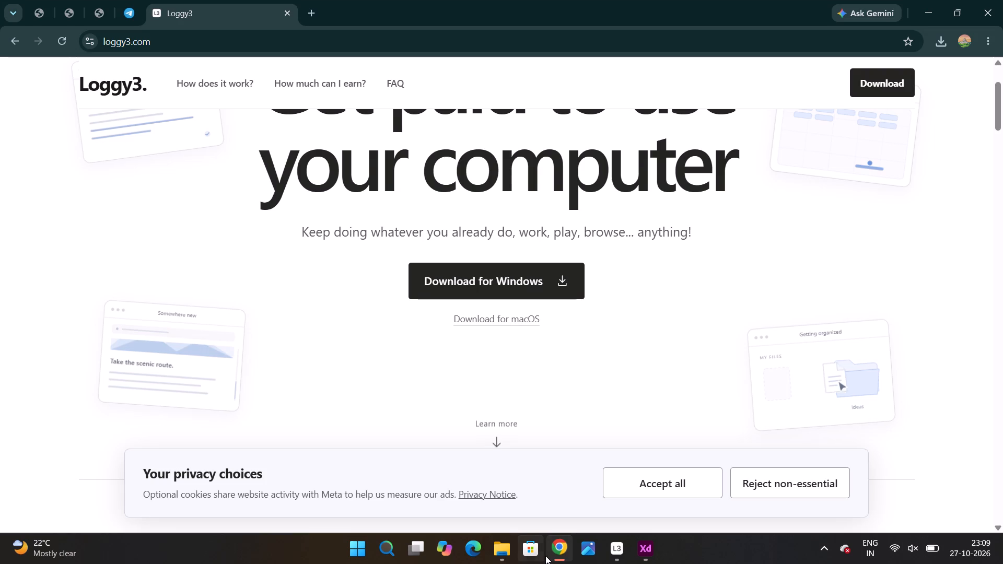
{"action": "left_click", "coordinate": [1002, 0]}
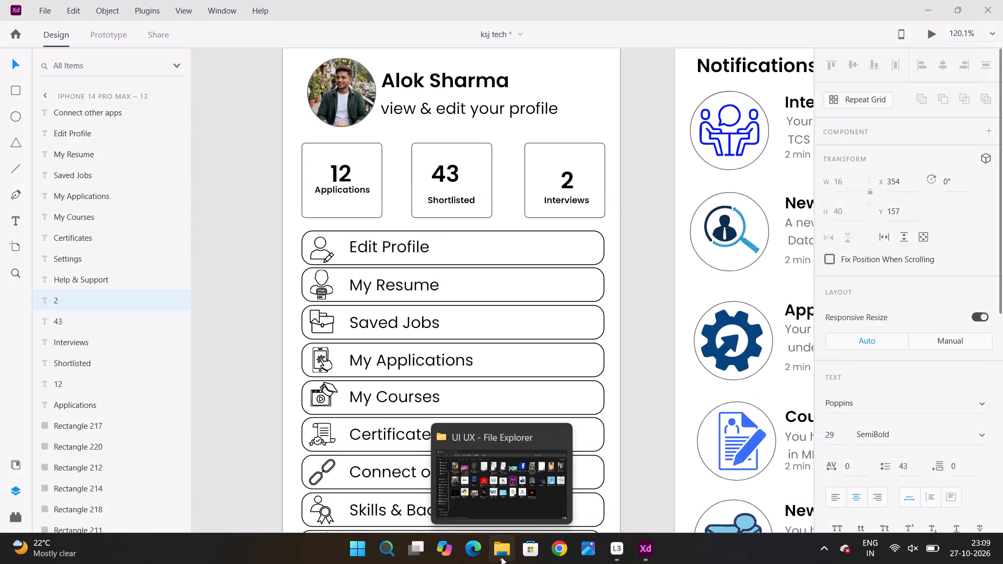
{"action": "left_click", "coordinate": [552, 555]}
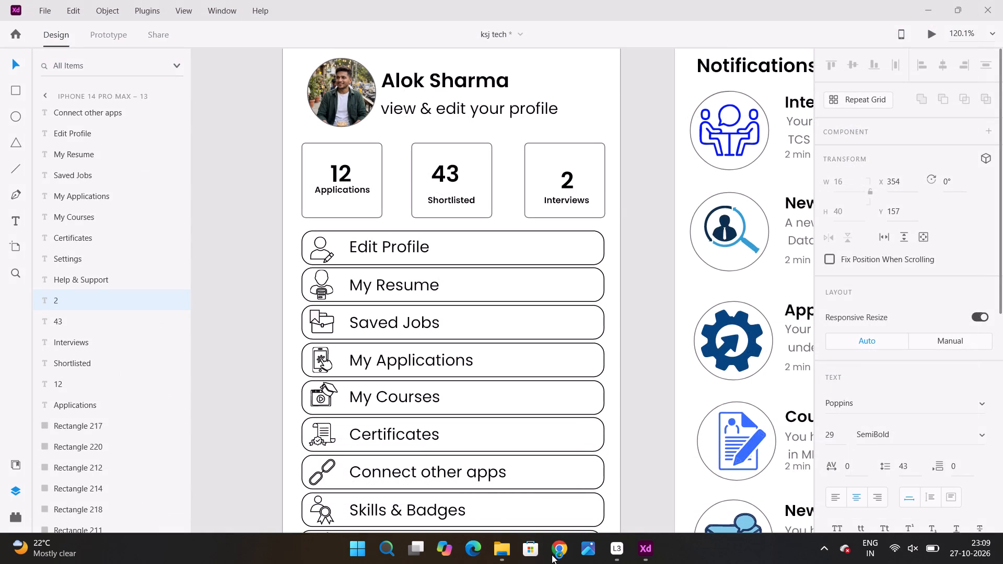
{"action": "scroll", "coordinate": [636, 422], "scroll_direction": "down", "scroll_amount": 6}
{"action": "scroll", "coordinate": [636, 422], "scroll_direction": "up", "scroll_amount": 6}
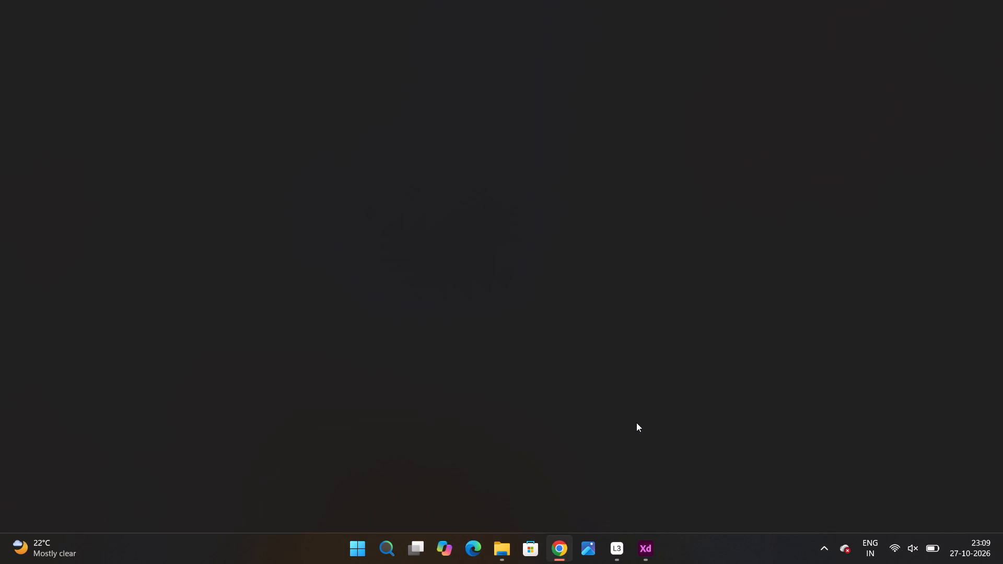
Switch to Loggy3 and check the recording sessions and hourly rates.
{"action": "left_click", "coordinate": [622, 548]}
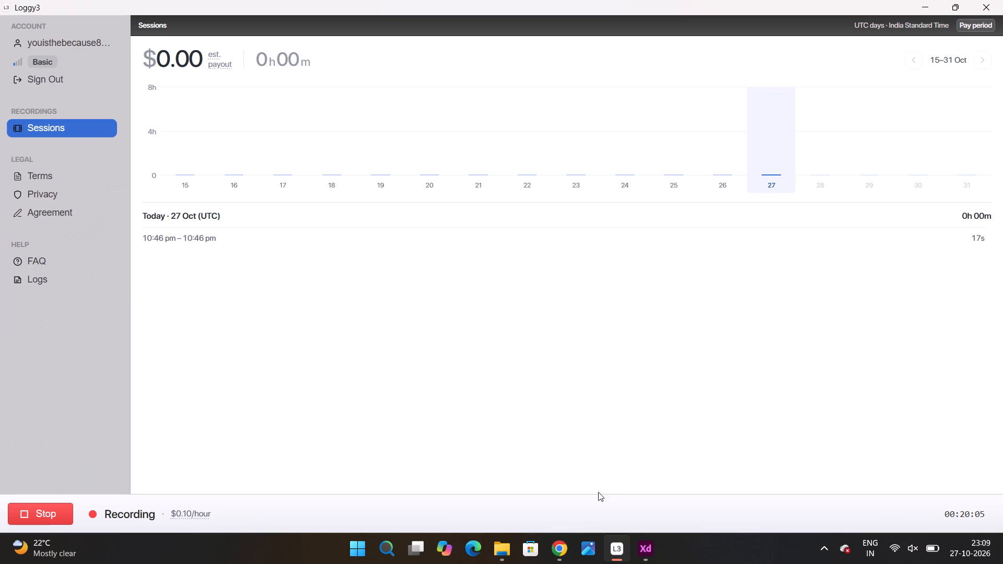
{"action": "left_click", "coordinate": [779, 169]}
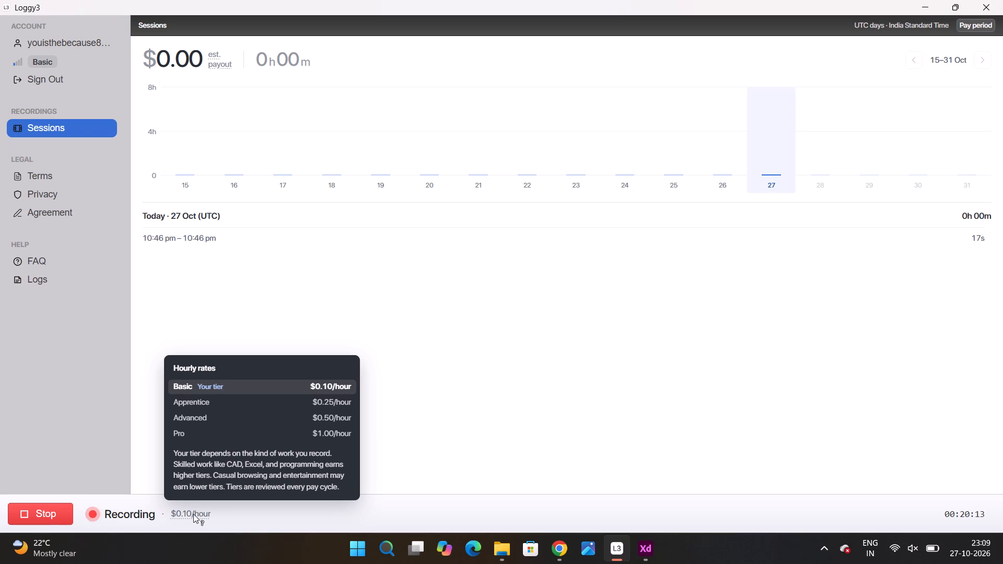
{"action": "scroll", "coordinate": [707, 417], "scroll_direction": "down", "scroll_amount": 6}
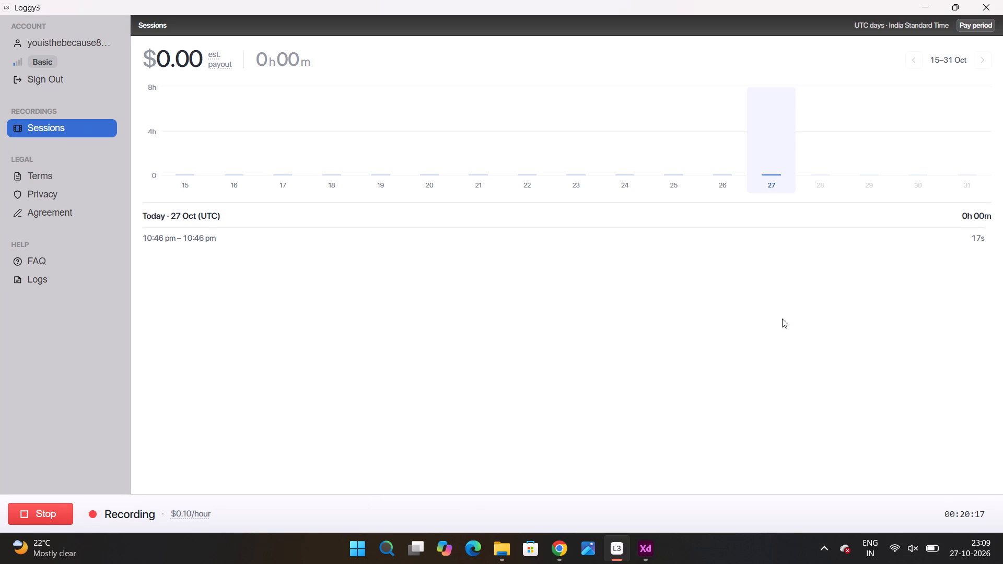
{"action": "left_click", "coordinate": [923, 3]}
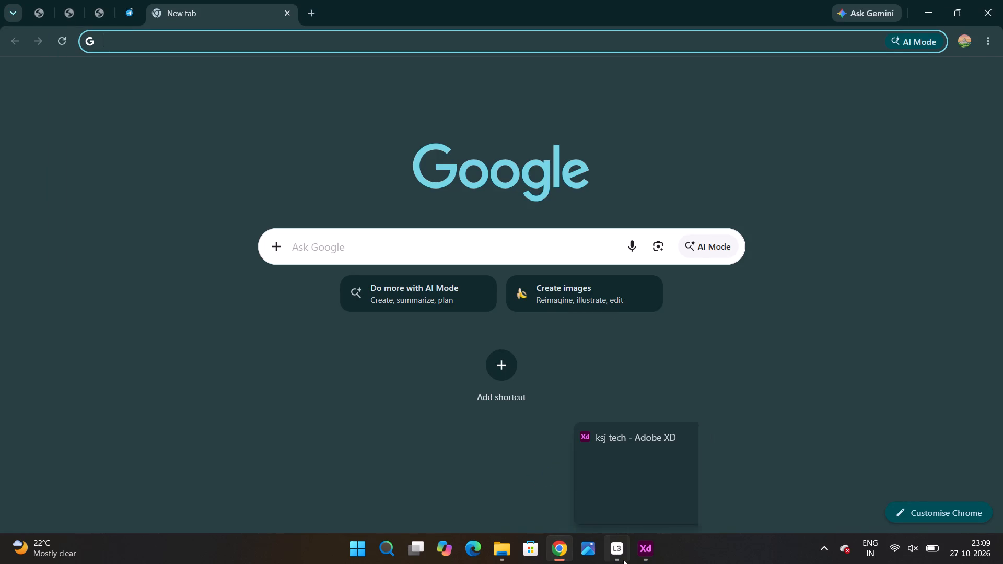
Switch back to Adobe XD and save the ksj tech document.
{"action": "left_click", "coordinate": [645, 554]}
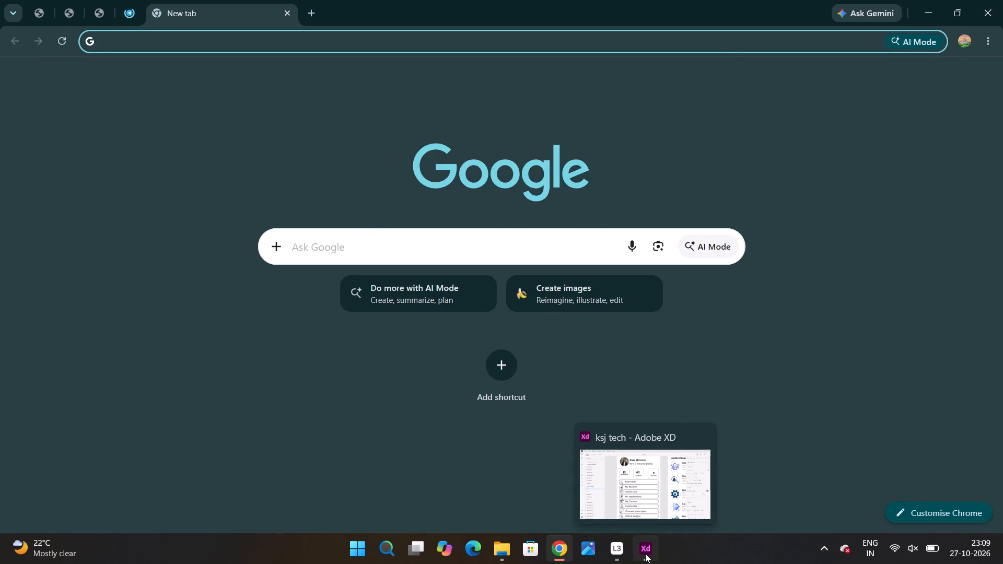
{"action": "scroll", "coordinate": [484, 164], "scroll_direction": "down", "scroll_amount": 7}
{"action": "scroll", "coordinate": [484, 164], "scroll_direction": "up", "scroll_amount": 6}
{"action": "scroll", "coordinate": [314, 243], "scroll_direction": "down", "scroll_amount": 7, "text": "alt"}
{"action": "scroll", "coordinate": [314, 243], "scroll_direction": "up", "scroll_amount": 7, "text": "alt"}
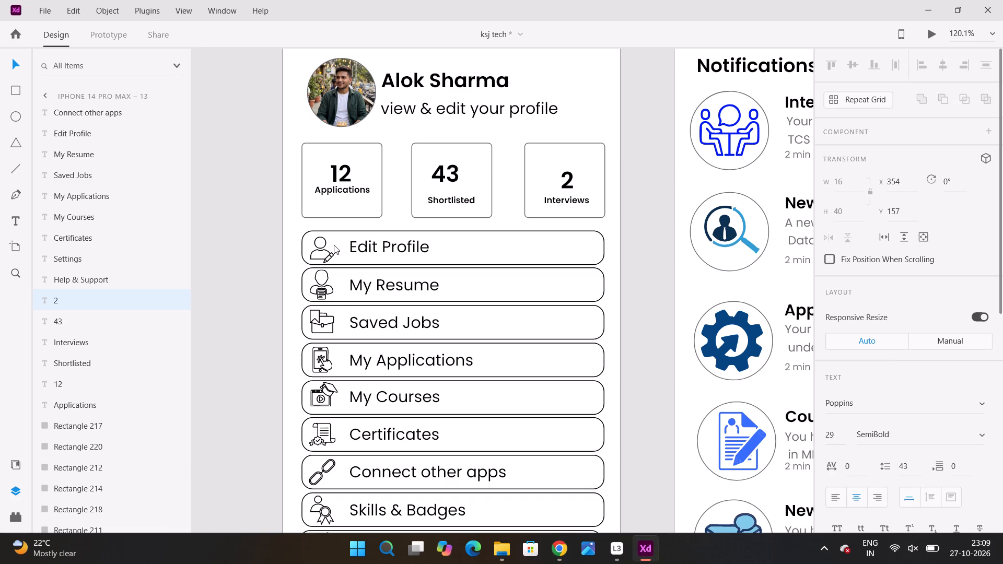
{"action": "double_click", "coordinate": [334, 245]}
{"action": "left_click", "coordinate": [217, 237]}
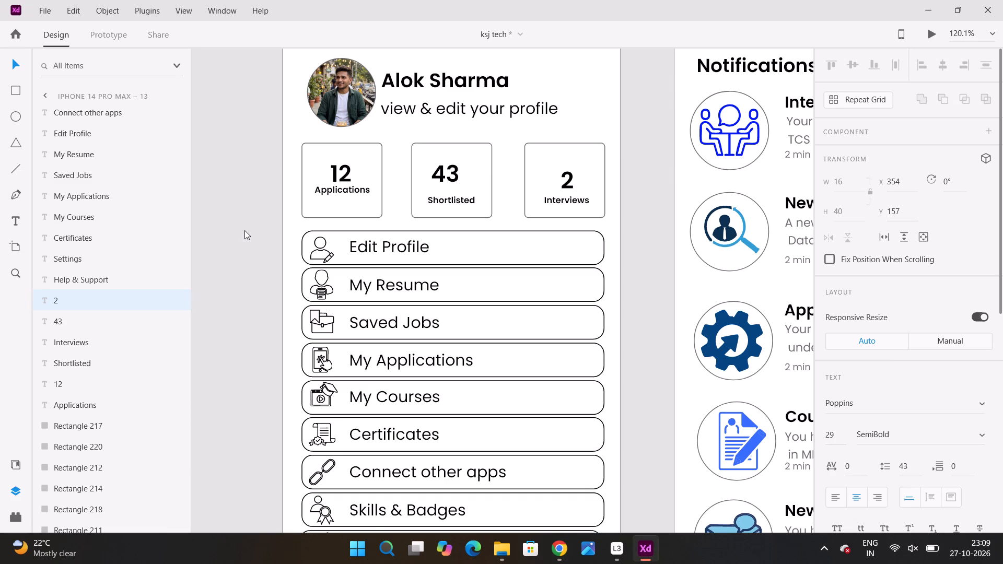
{"action": "key", "text": "ctrl+s"}
{"action": "key", "text": "ctrl+s"}
{"action": "double_click", "coordinate": [256, 230]}
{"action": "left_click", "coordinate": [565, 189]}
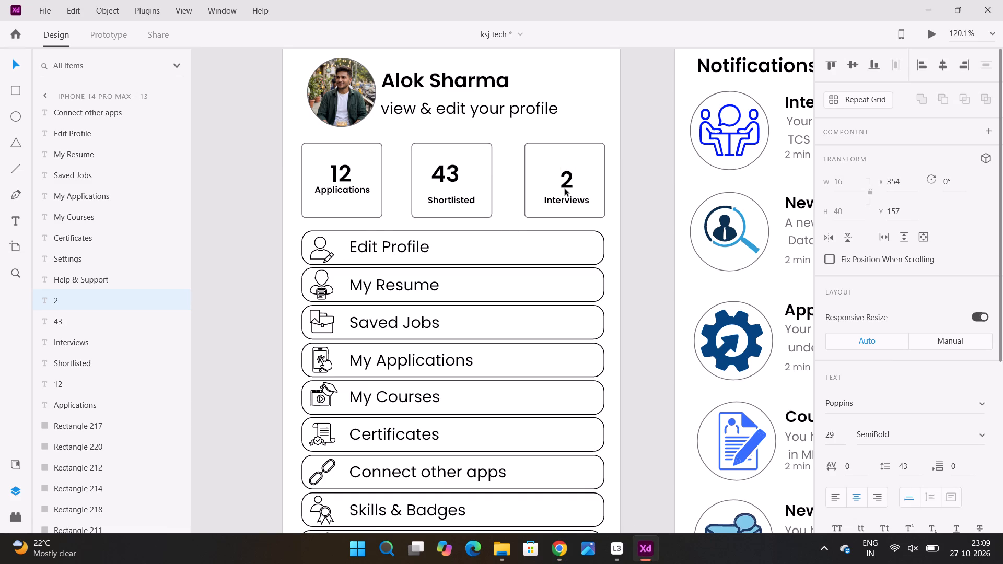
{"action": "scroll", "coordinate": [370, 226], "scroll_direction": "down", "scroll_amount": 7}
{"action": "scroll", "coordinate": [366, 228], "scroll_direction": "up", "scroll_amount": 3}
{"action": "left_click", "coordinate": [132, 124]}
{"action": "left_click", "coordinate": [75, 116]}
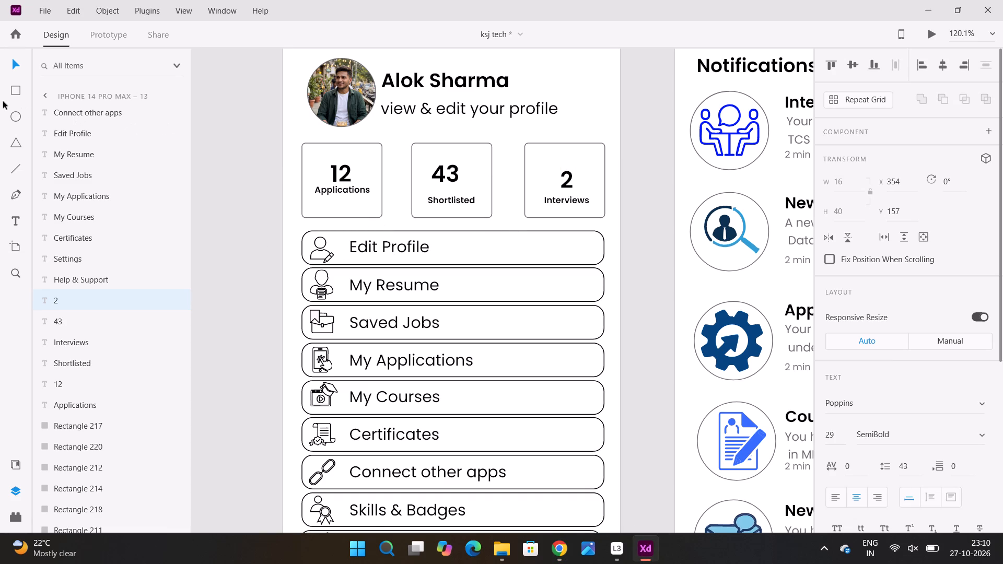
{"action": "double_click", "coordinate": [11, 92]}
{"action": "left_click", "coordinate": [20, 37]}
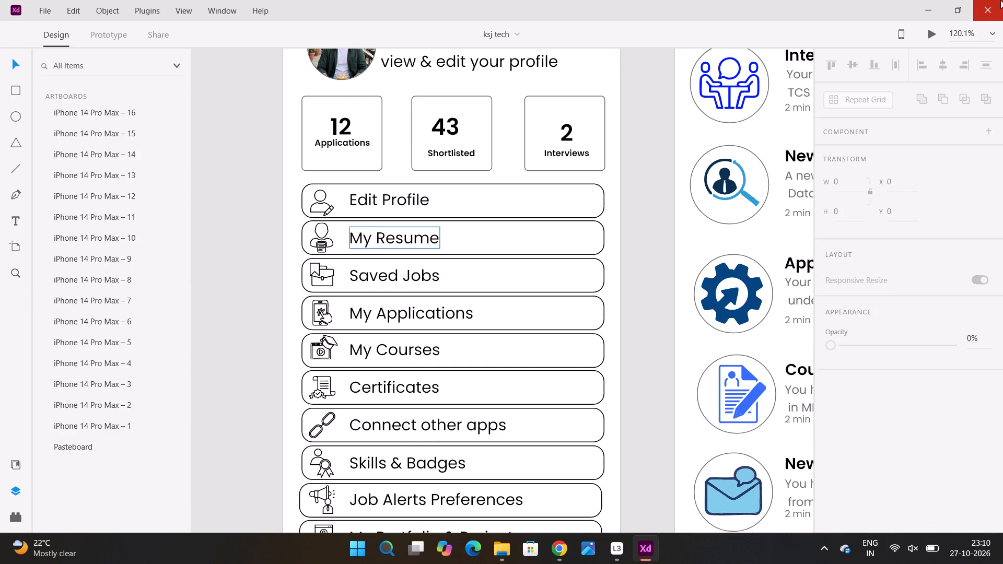
Close Adobe XD completely and reopen the ksj tech file from the UI UX folder in a maximized window.
{"action": "left_click", "coordinate": [1000, 0]}
{"action": "left_click", "coordinate": [646, 553]}
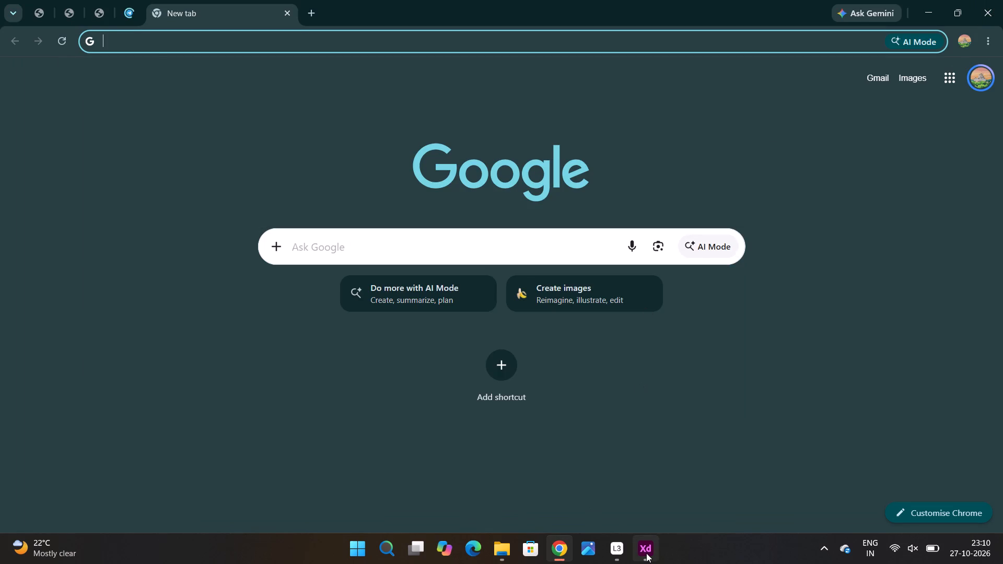
{"action": "left_click", "coordinate": [646, 553]}
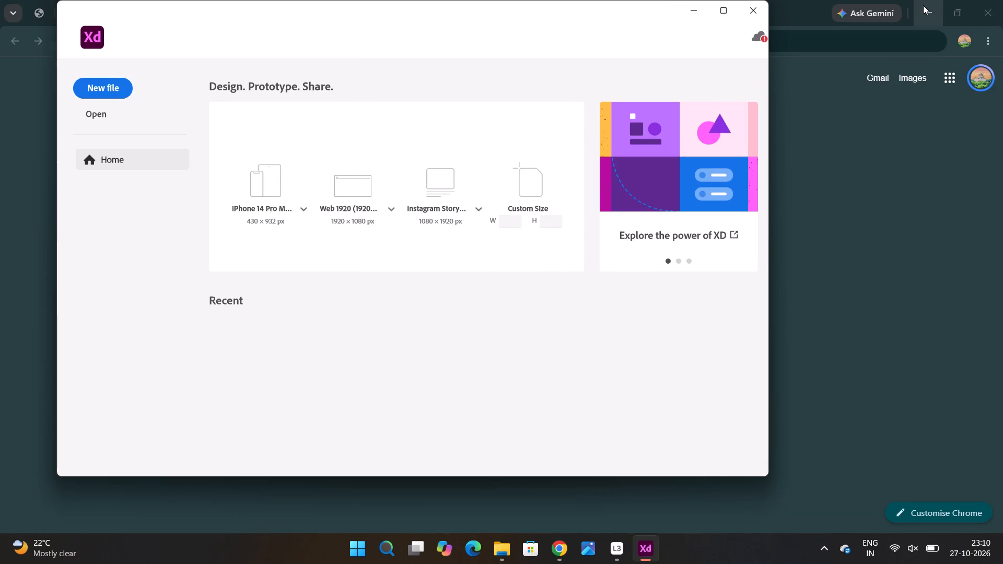
{"action": "left_click", "coordinate": [744, 14]}
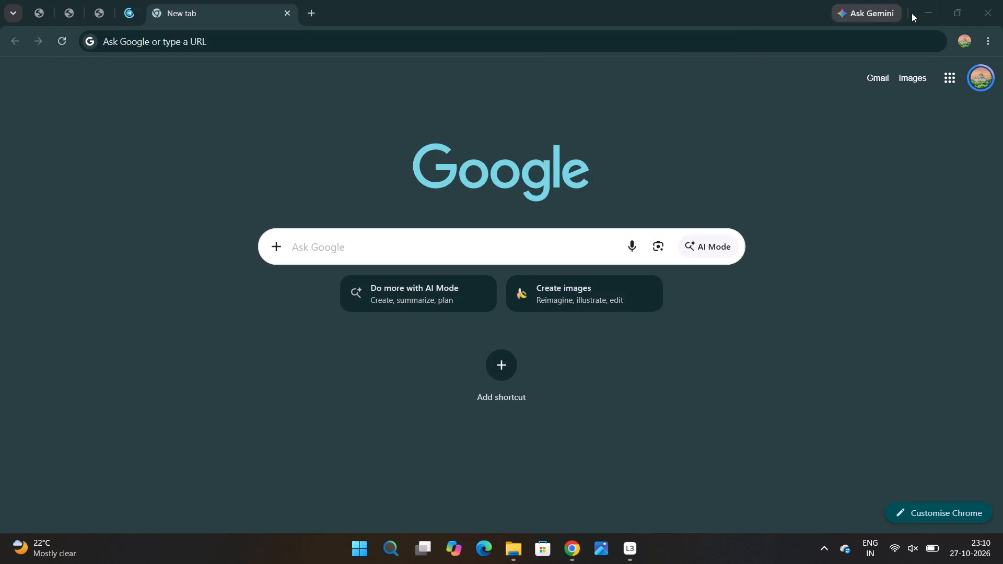
{"action": "left_click", "coordinate": [927, 11]}
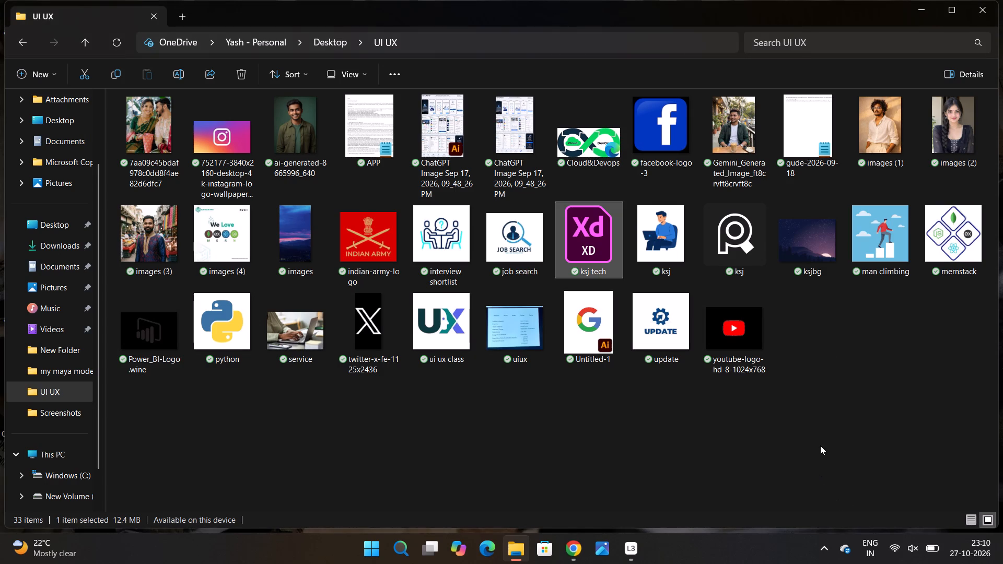
{"action": "left_click", "coordinate": [820, 445]}
{"action": "double_click", "coordinate": [606, 246]}
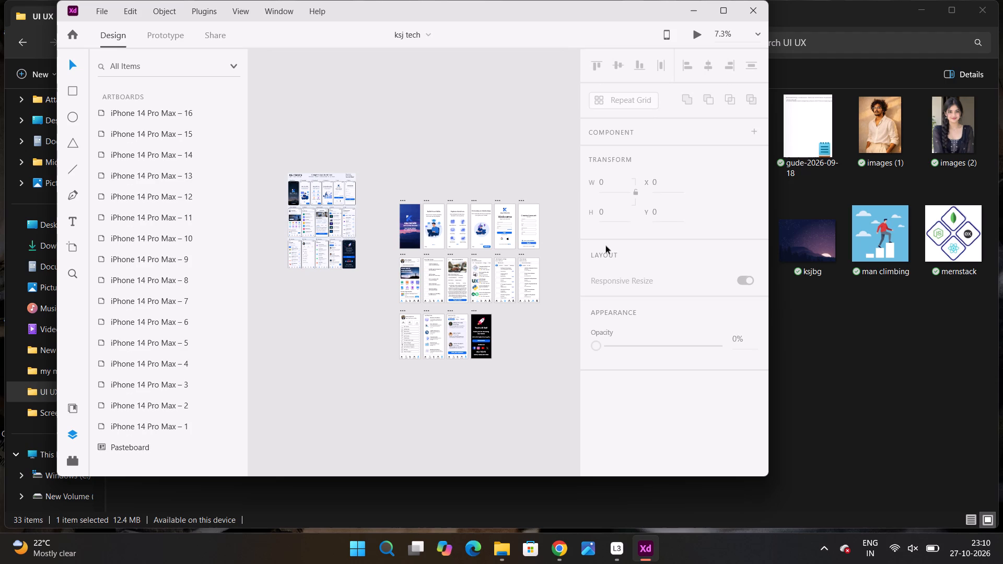
{"action": "left_click", "coordinate": [729, 11]}
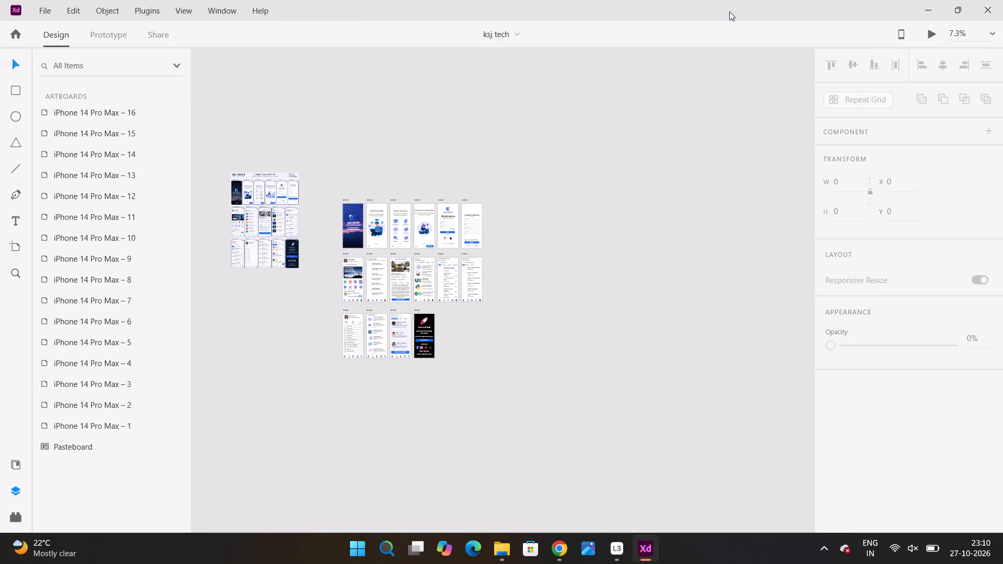
Move the number 2 in the profile screen's Interviews card up to Y 149, level with the 12 and 43.
{"action": "scroll", "coordinate": [398, 276], "scroll_direction": "down", "scroll_amount": 5}
{"action": "scroll", "coordinate": [398, 276], "scroll_direction": "up", "scroll_amount": 3}
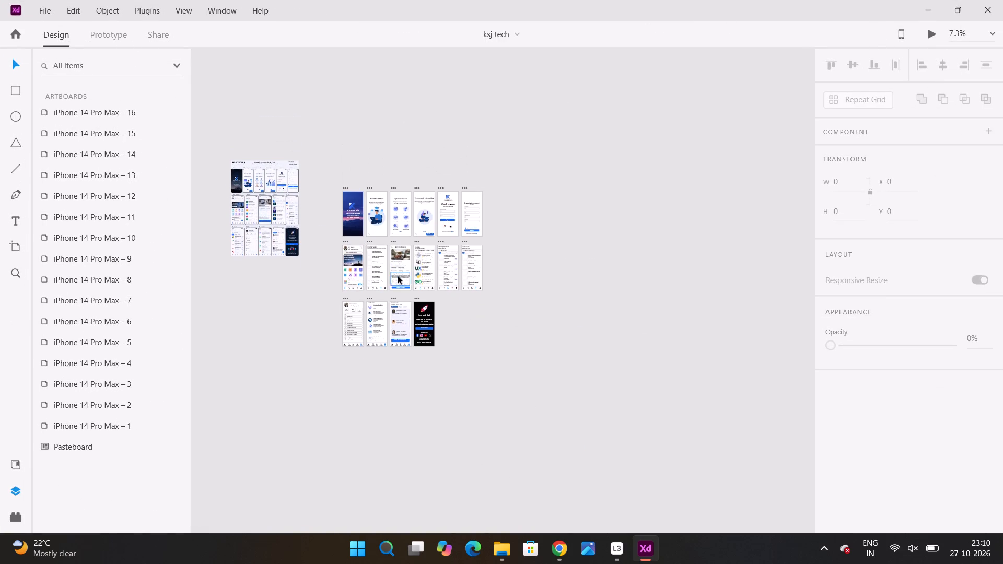
{"action": "scroll", "coordinate": [398, 276], "scroll_direction": "up", "scroll_amount": 2}
{"action": "scroll", "coordinate": [344, 293], "scroll_direction": "up", "scroll_amount": 4, "text": "alt"}
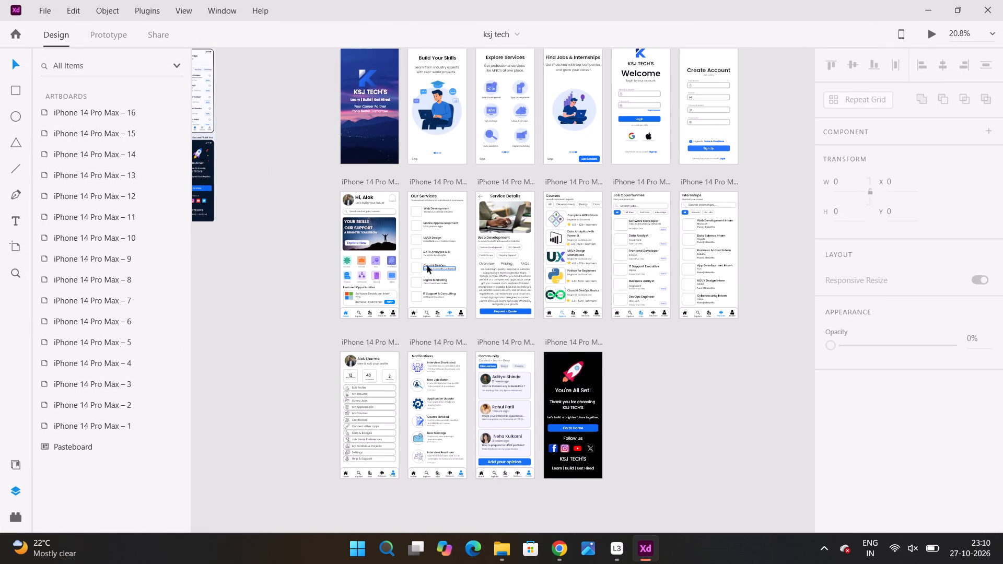
{"action": "scroll", "coordinate": [427, 266], "scroll_direction": "up", "scroll_amount": 1}
{"action": "scroll", "coordinate": [426, 268], "scroll_direction": "down", "scroll_amount": 6}
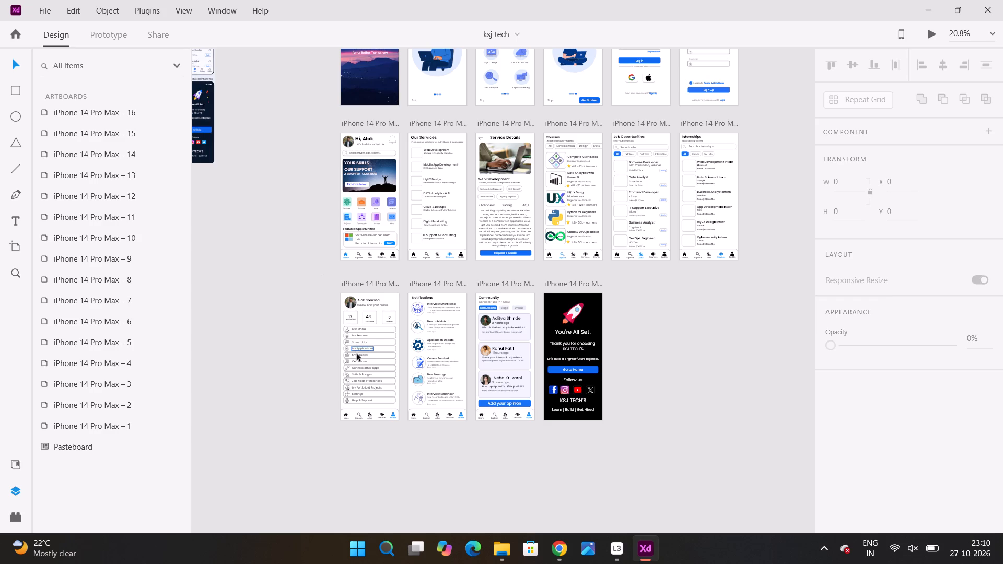
{"action": "scroll", "coordinate": [352, 385], "scroll_direction": "up", "scroll_amount": 5, "text": "alt"}
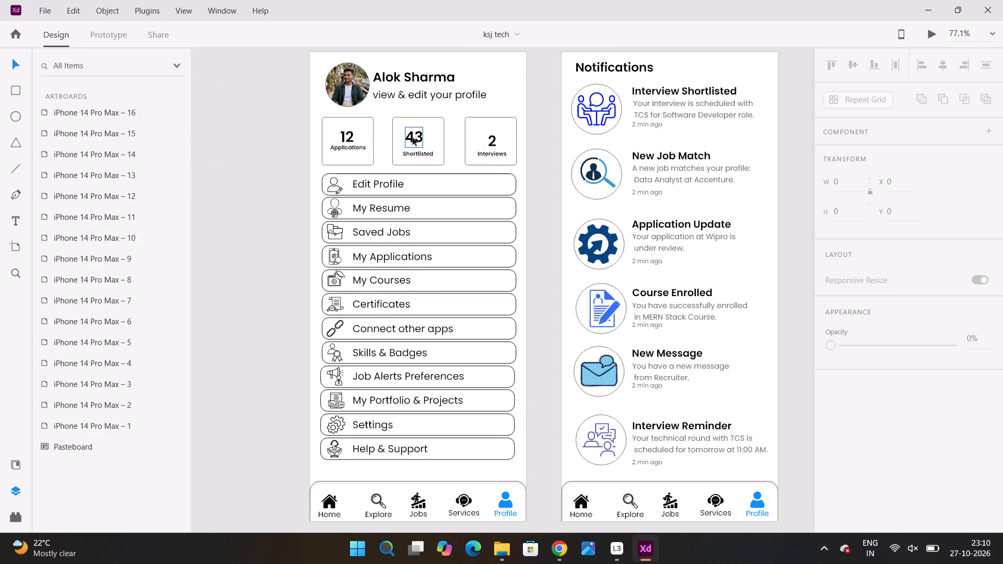
{"action": "scroll", "coordinate": [413, 138], "scroll_direction": "up", "scroll_amount": 4}
{"action": "left_click", "coordinate": [492, 189]}
{"action": "left_click_drag", "start_coordinate": [492, 188], "coordinate": [493, 181]}
{"action": "scroll", "coordinate": [493, 181], "scroll_direction": "up", "scroll_amount": 2, "text": "alt"}
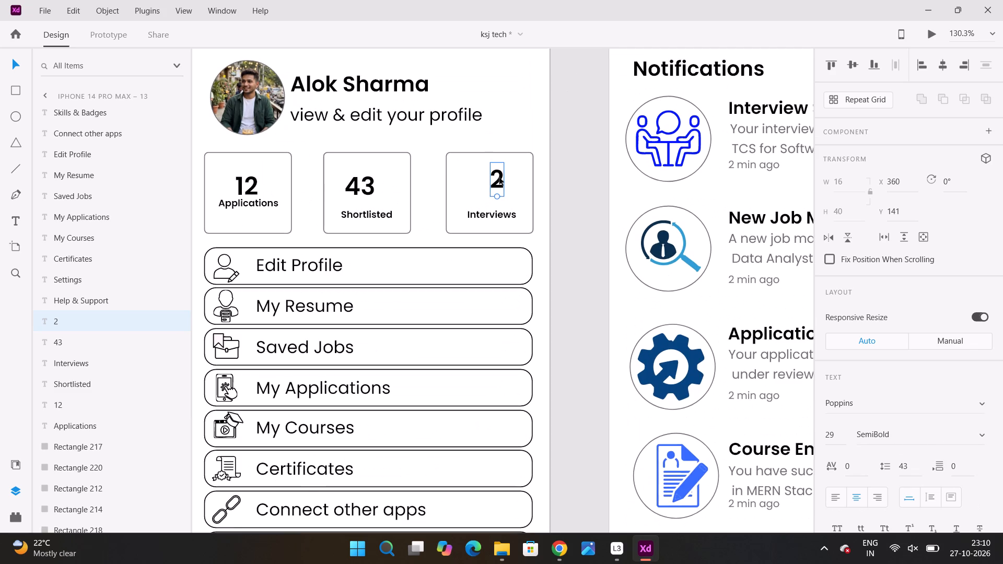
{"action": "left_click_drag", "start_coordinate": [499, 178], "coordinate": [496, 182]}
Select the numbers 2, 43 and 12 in the profile stat cards together.
{"action": "left_click", "coordinate": [366, 185], "text": "shift"}
{"action": "left_click", "coordinate": [247, 191], "text": "shift"}
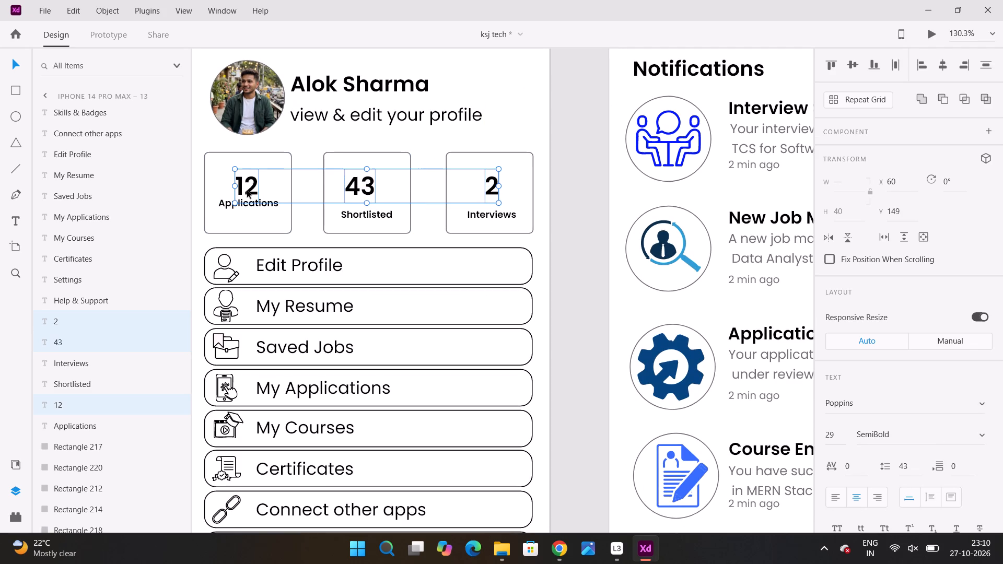
Align the selected numbers 12, 43 and 2 to a common vertical middle and clear the selection.
{"action": "triple_click", "coordinate": [856, 64]}
{"action": "left_click", "coordinate": [856, 64]}
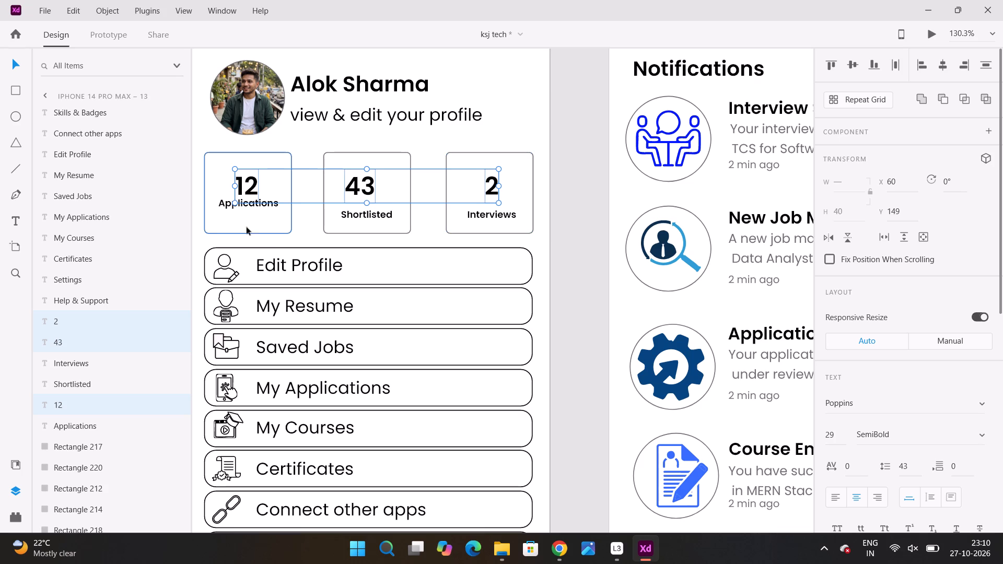
{"action": "left_click", "coordinate": [178, 224]}
{"action": "left_click", "coordinate": [565, 196]}
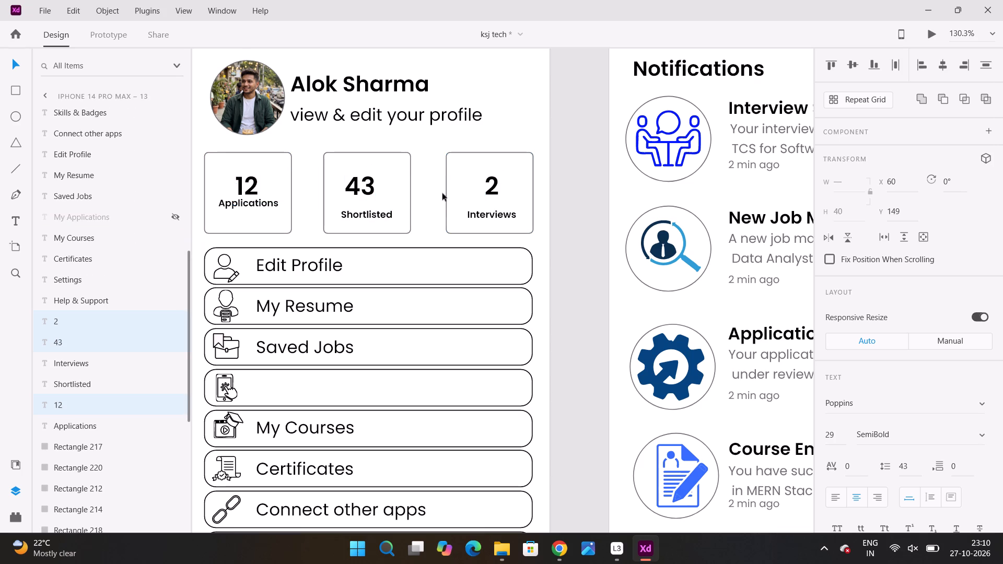
Align the Applications, Shortlisted and Interviews labels in the stat cards to a common vertical middle at Y 188.
{"action": "left_click", "coordinate": [254, 207]}
{"action": "left_click", "coordinate": [351, 215], "text": "shift"}
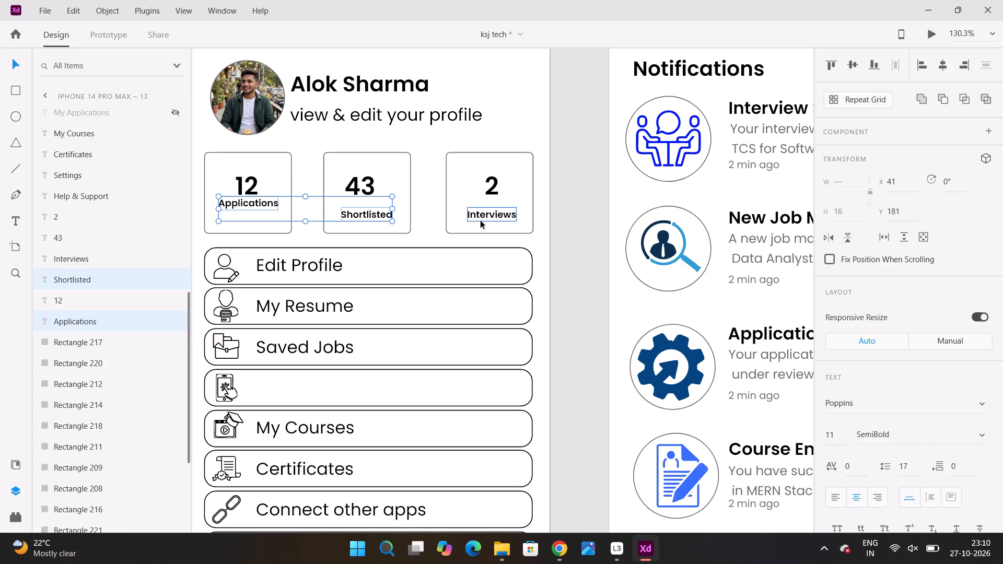
{"action": "left_click", "coordinate": [484, 219], "text": "shift"}
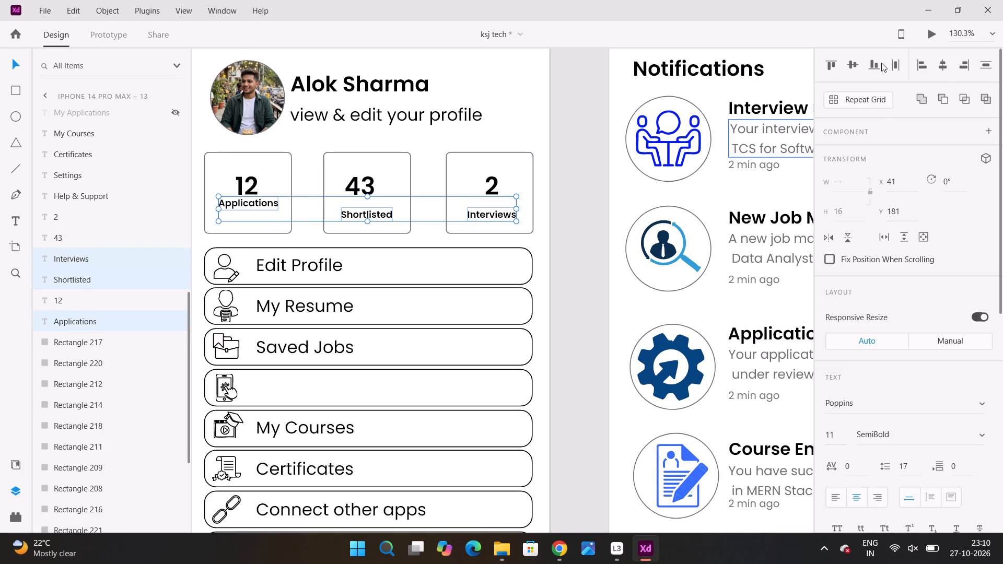
{"action": "double_click", "coordinate": [848, 64]}
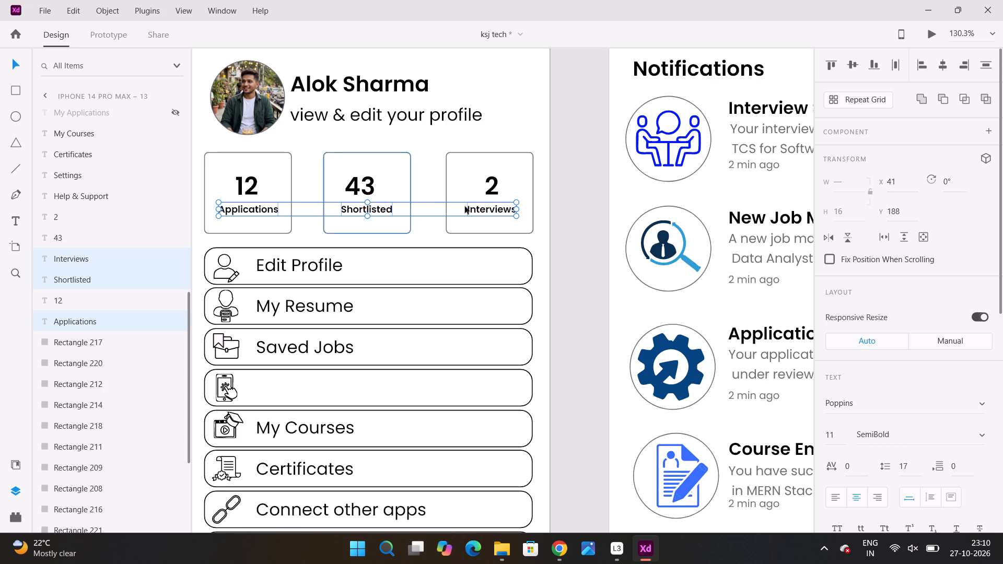
Deselect the labels and save the ksj tech document.
{"action": "left_click", "coordinate": [581, 182]}
{"action": "key", "text": "ctrl+s"}
{"action": "key", "text": "ctrl+s"}
{"action": "key", "text": "ctrl+s"}
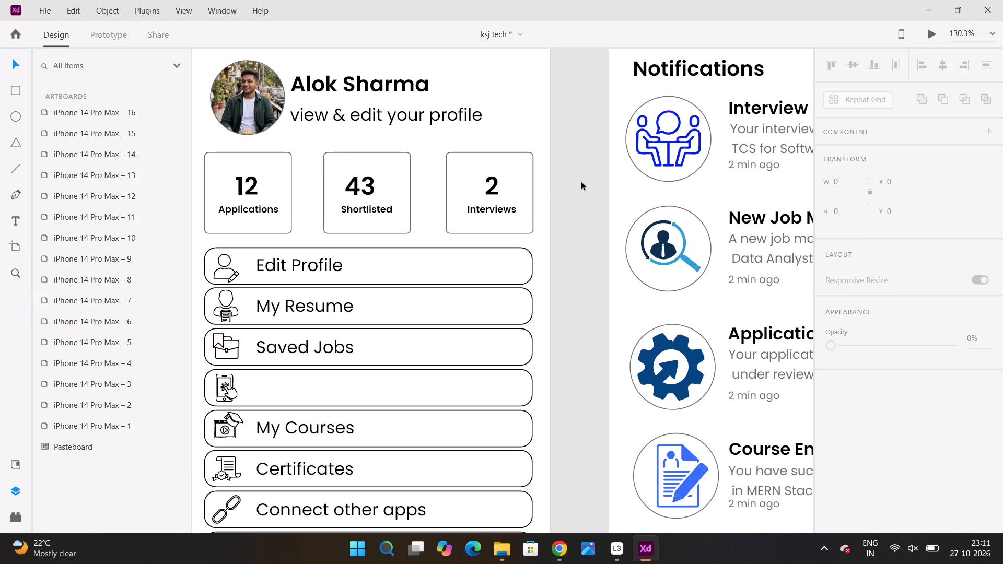
{"action": "scroll", "coordinate": [518, 178], "scroll_direction": "down", "scroll_amount": 5, "text": "alt"}
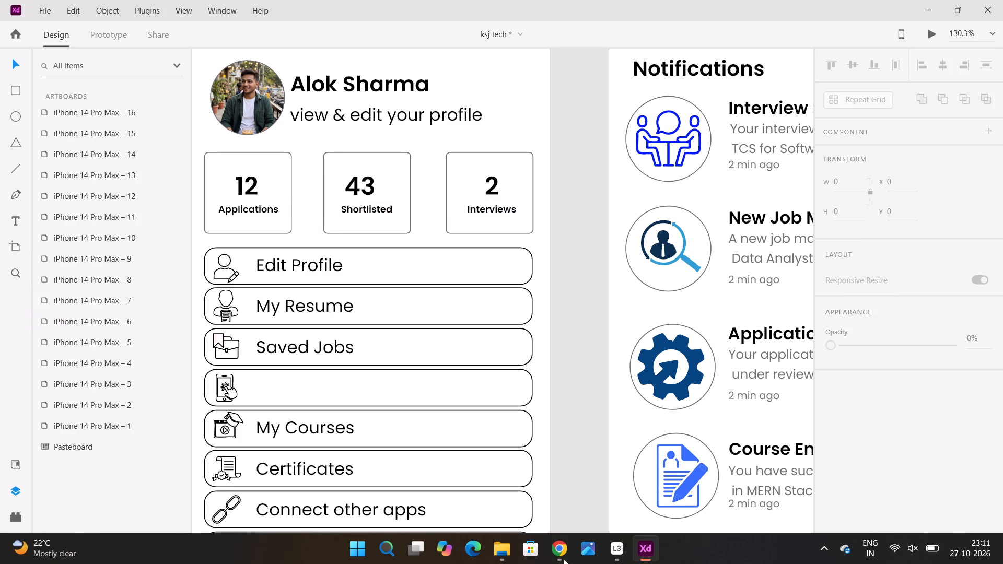
Switch to Google Chrome and bring up the open Telegram web page.
{"action": "left_click", "coordinate": [555, 553]}
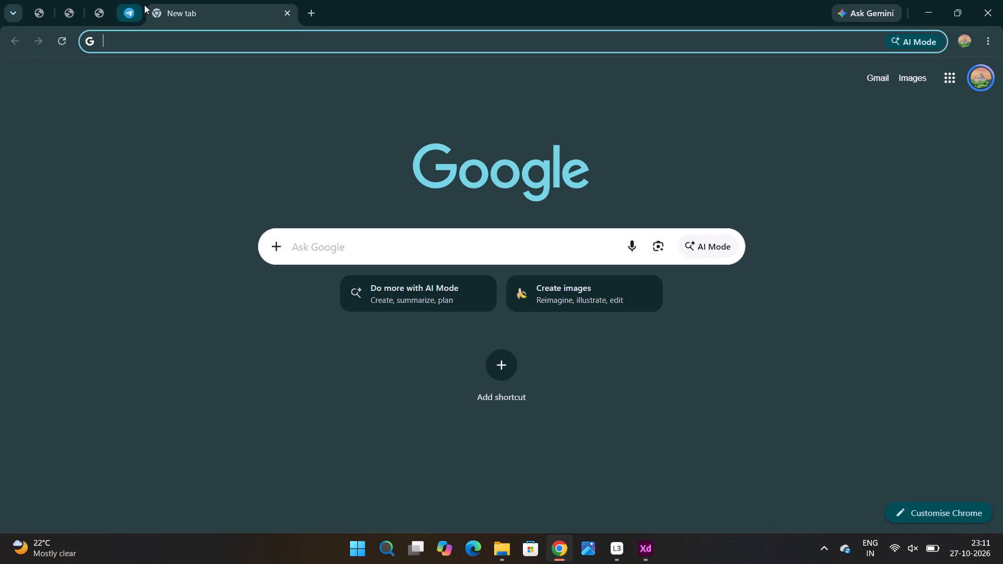
{"action": "left_click", "coordinate": [126, 11]}
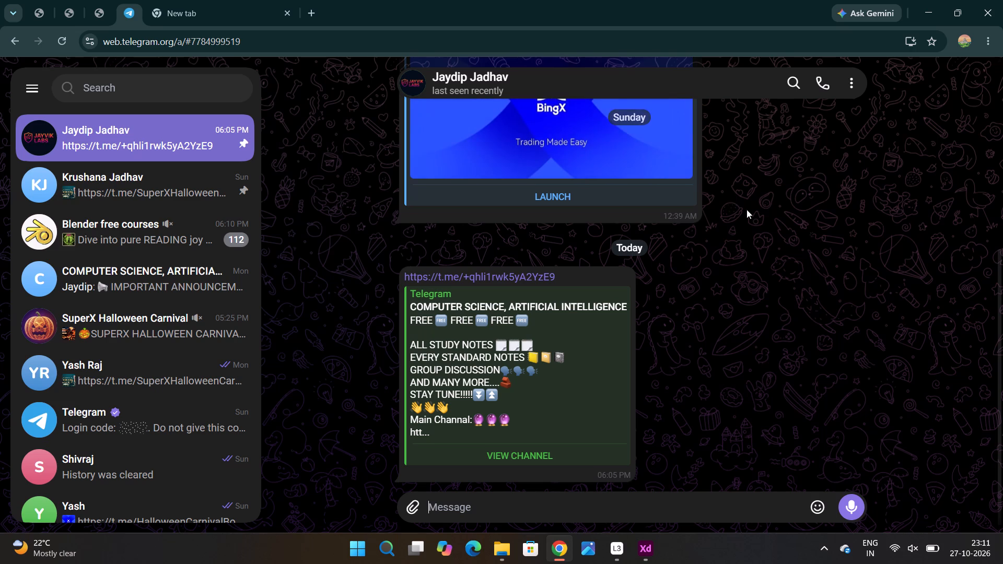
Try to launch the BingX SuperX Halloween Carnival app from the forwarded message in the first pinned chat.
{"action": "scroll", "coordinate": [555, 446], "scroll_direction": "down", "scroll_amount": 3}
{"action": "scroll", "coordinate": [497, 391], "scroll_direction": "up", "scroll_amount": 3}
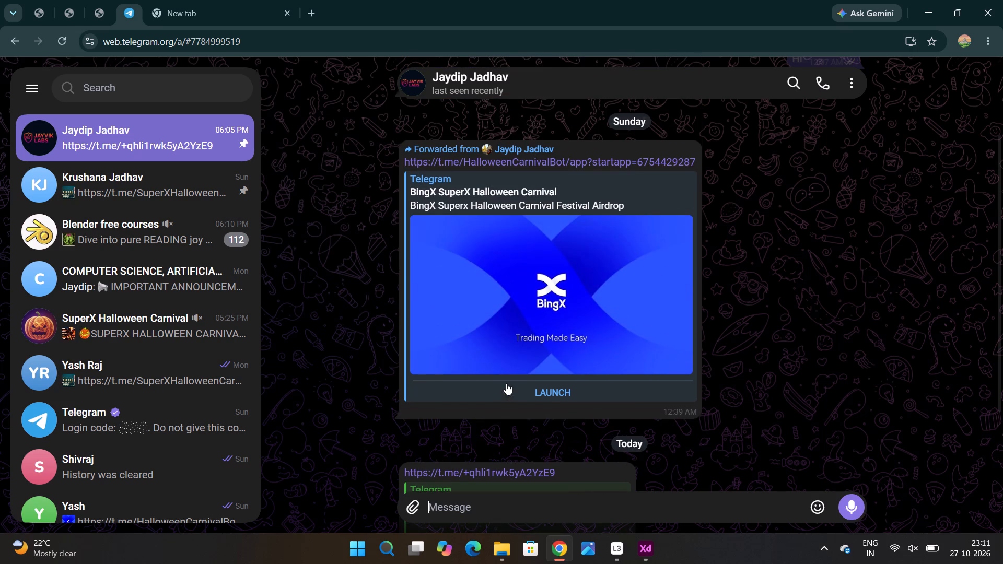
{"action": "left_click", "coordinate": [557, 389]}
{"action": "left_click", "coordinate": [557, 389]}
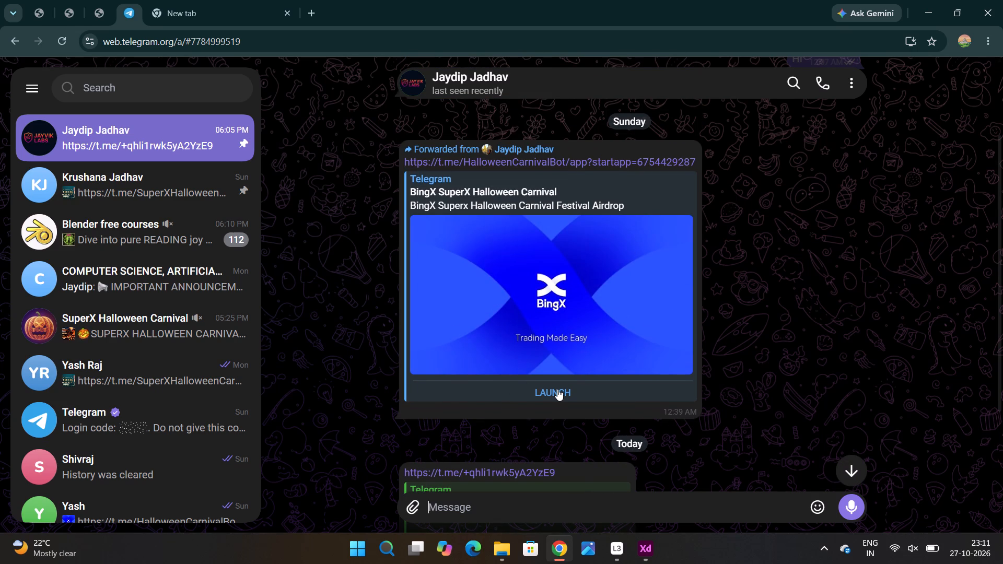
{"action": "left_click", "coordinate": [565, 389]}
Open the second pinned chat and try to launch the BingX Halloween-Carnival app from its latest message.
{"action": "left_click", "coordinate": [183, 183]}
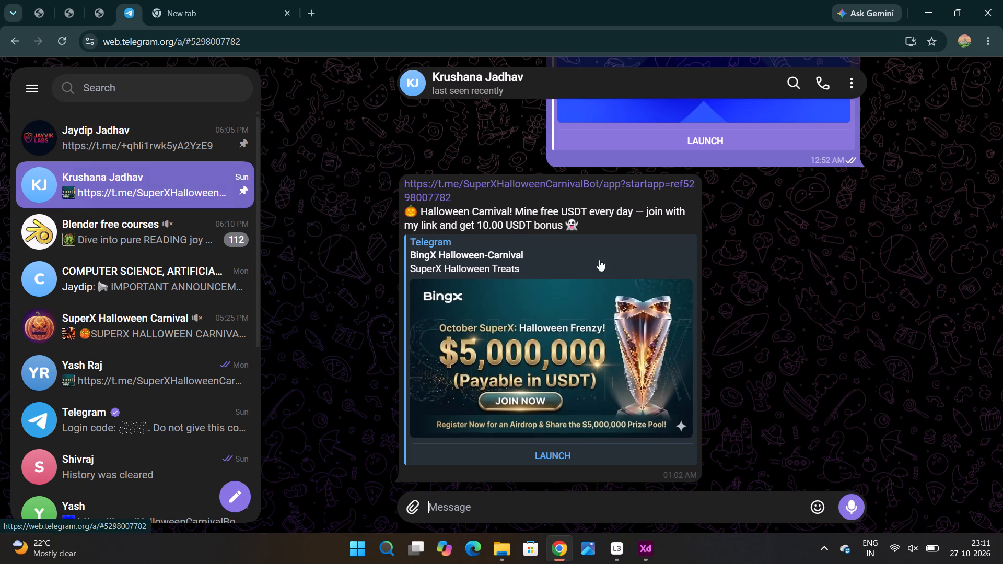
{"action": "left_click", "coordinate": [587, 454]}
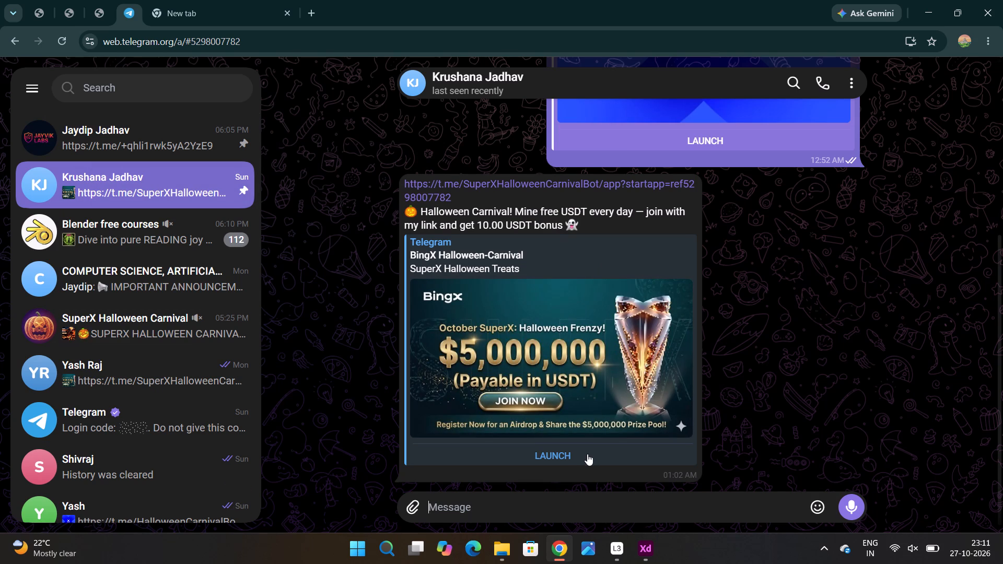
{"action": "left_click", "coordinate": [558, 457]}
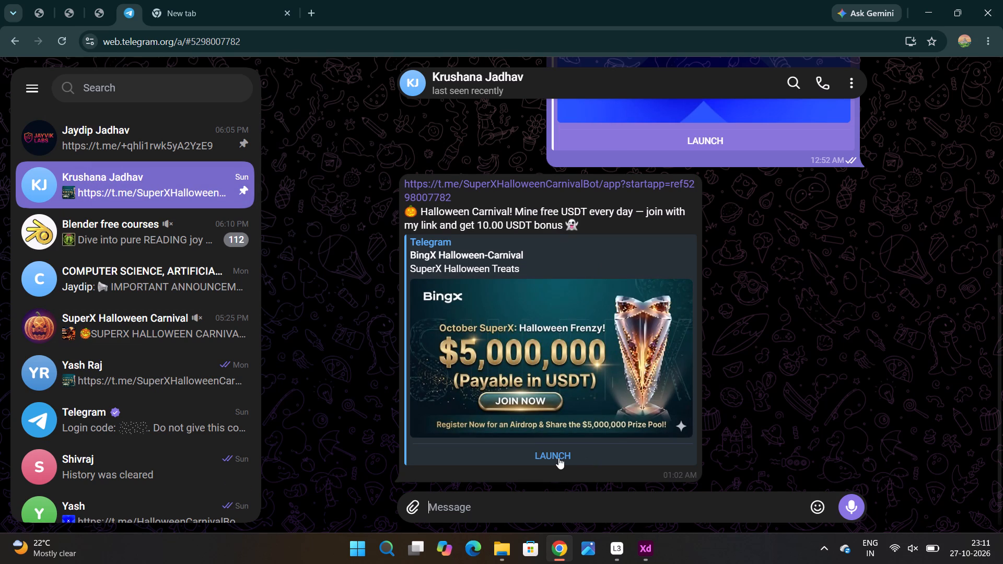